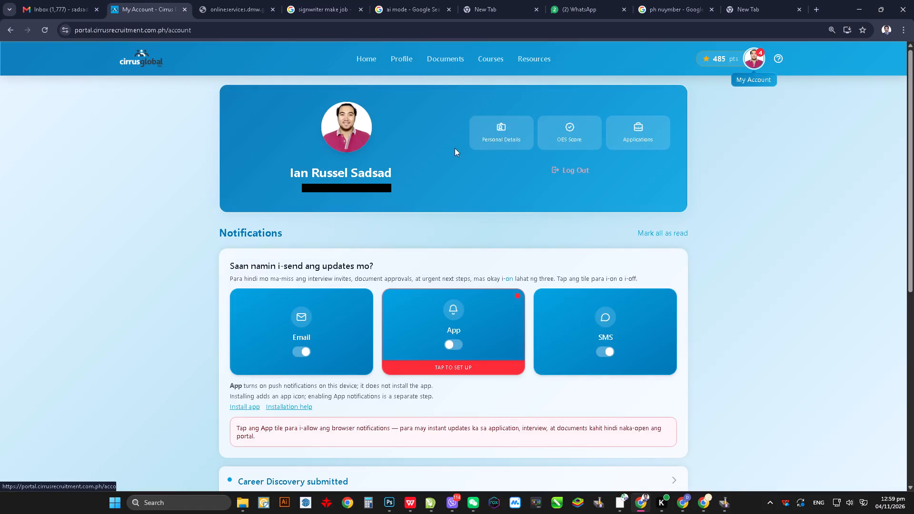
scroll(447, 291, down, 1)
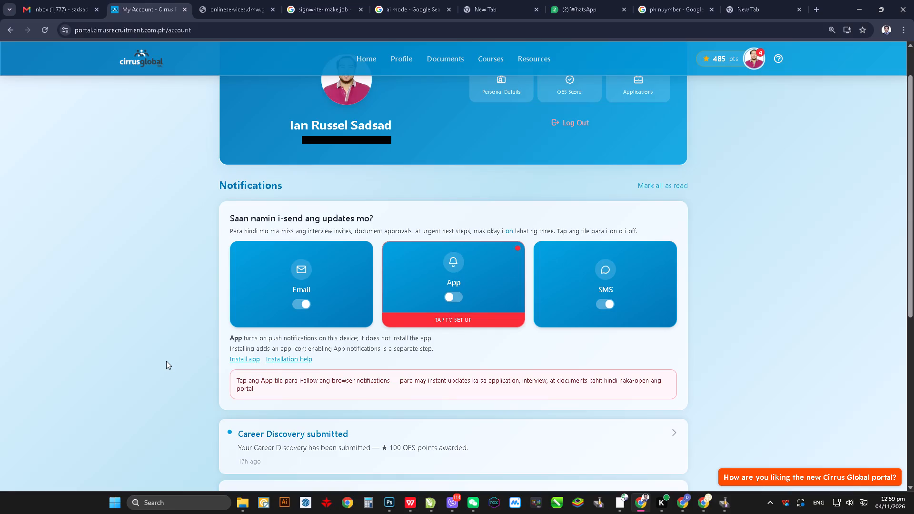
Turn on App push notifications in the account's notification settings.
scroll(181, 363, down, 5)
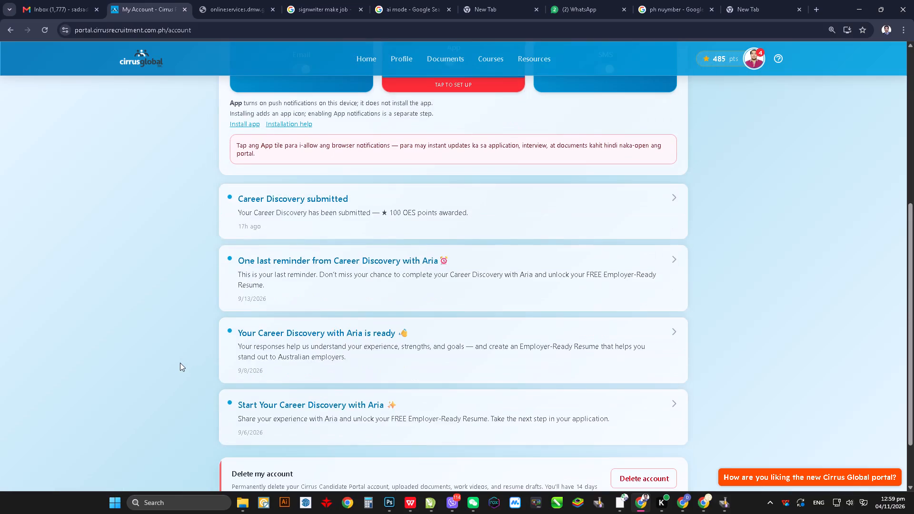
scroll(303, 235, down, 5)
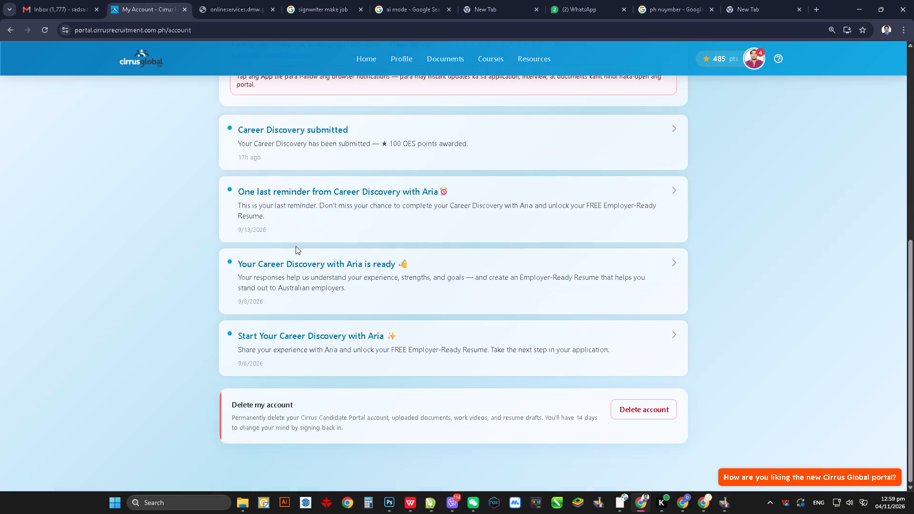
scroll(276, 260, up, 6)
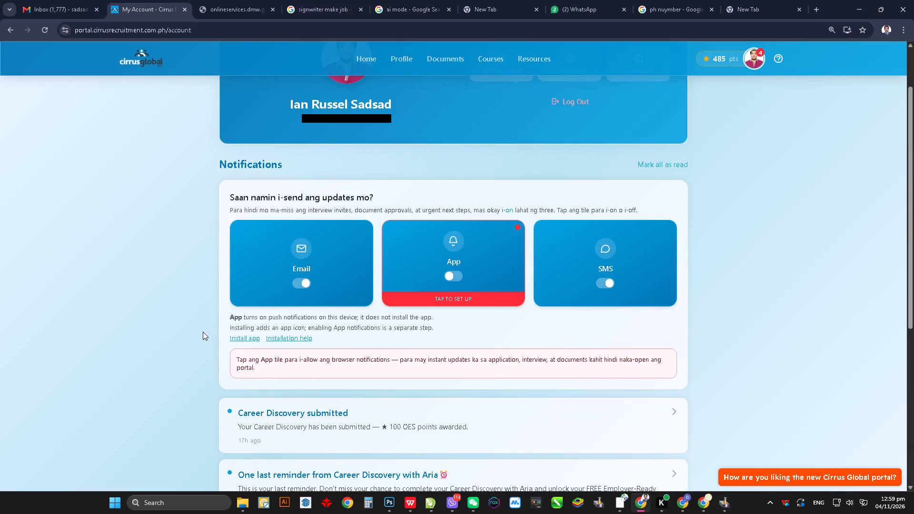
click(447, 274)
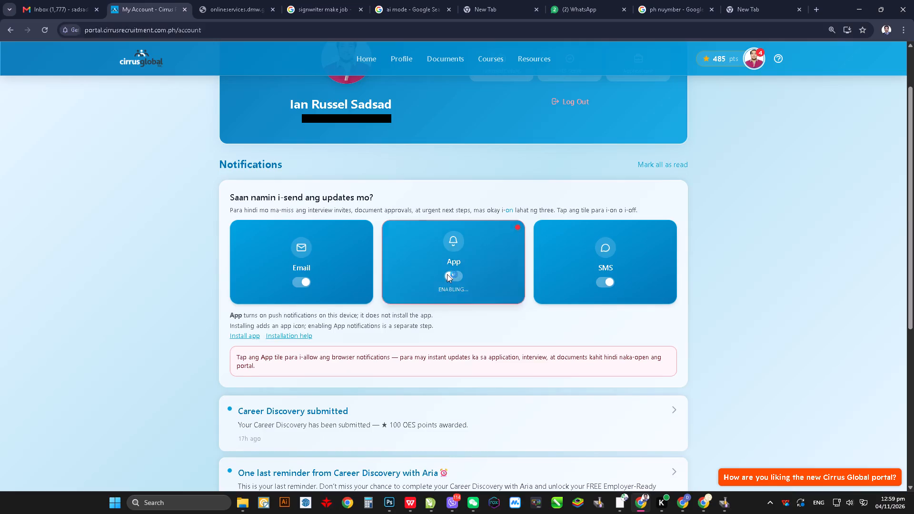
Allow the Cirrus Global portal to send browser notifications.
click(159, 99)
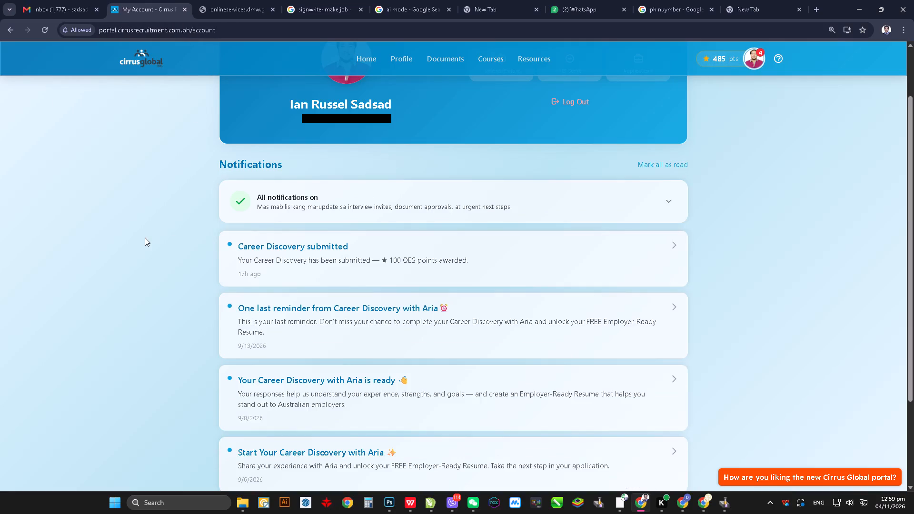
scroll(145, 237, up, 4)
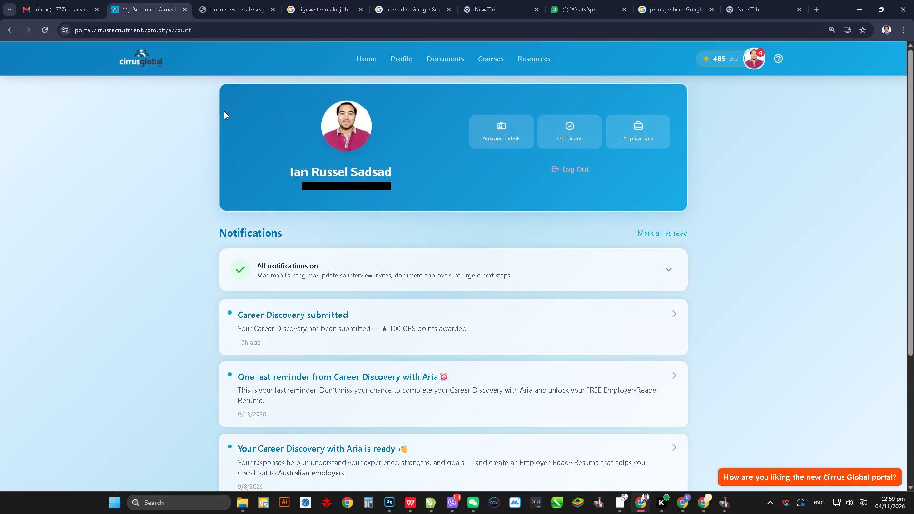
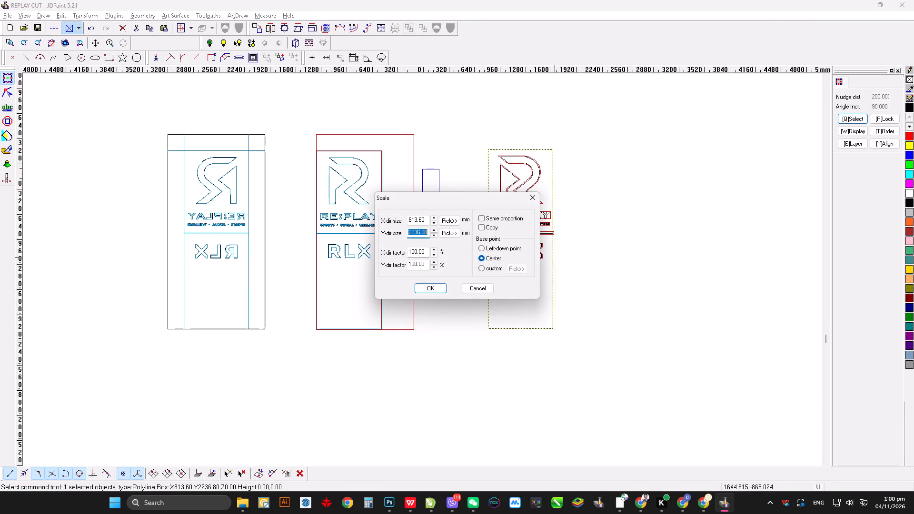
Scale the selected copy of the panel rectangle to 1240 mm in X and 670 mm in Y.
text(670)
key(Tab)
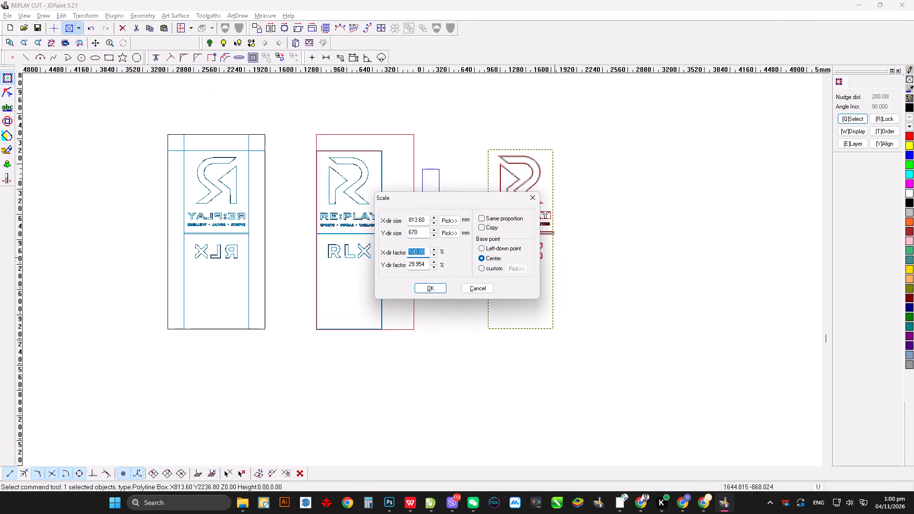
click(411, 219)
key(ctrl+a)
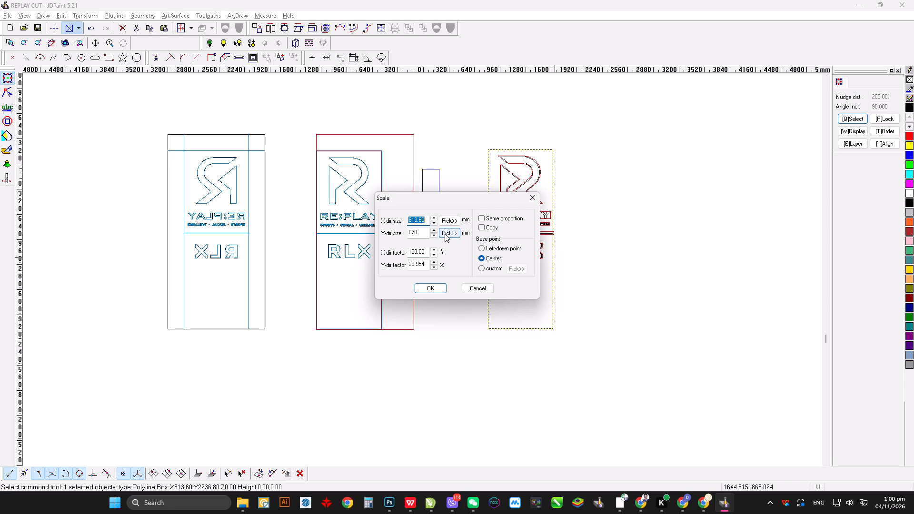
text(1240)
key(Tab)
text(670)
key(Return)
Move the resized rectangle into the empty space beyond the third panel, about 1.8 m right and 1.2 m down.
drag(522, 239, 666, 335)
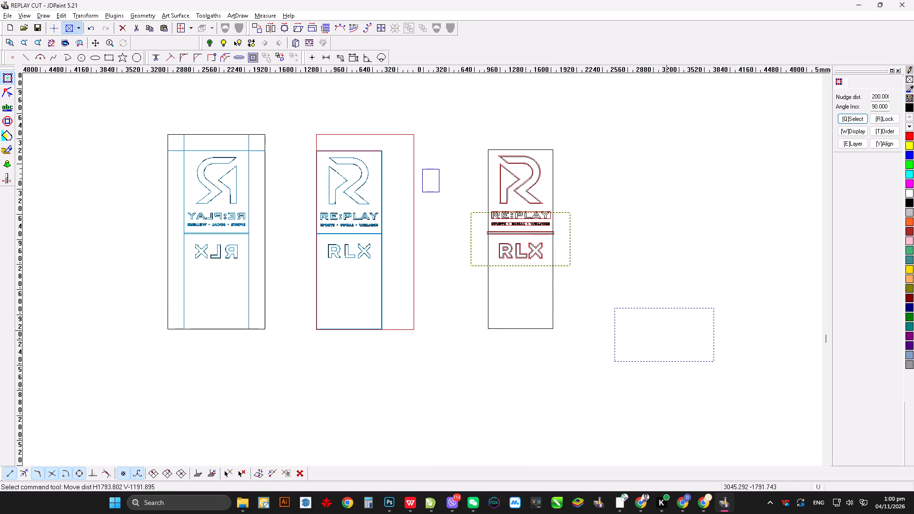
drag(666, 335, 665, 334)
click(600, 170)
Copy the R logo outlines from the third panel and place the duplicate below that panel.
drag(477, 119, 601, 208)
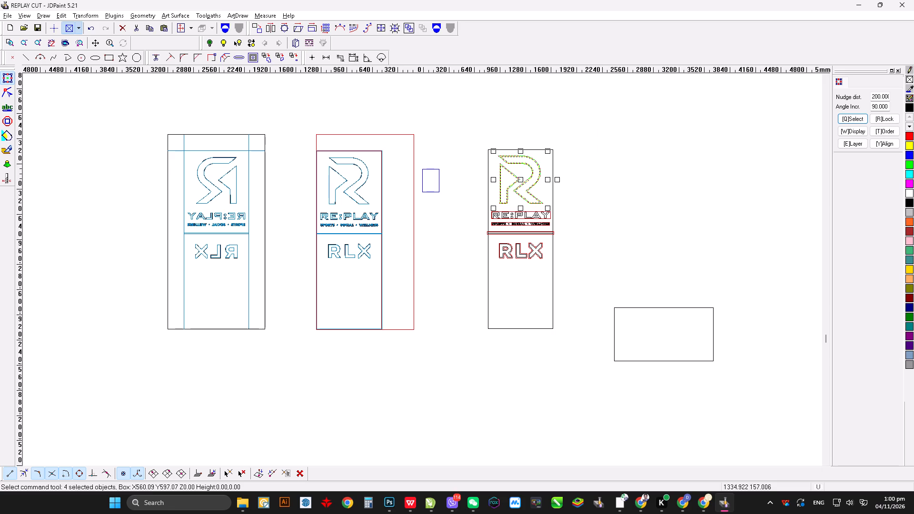
key(ctrl+c)
key(ctrl+v)
drag(519, 178, 579, 366)
click(648, 406)
Delete the inner black outlines of both parts of the copied R logo, keeping the red offset outlines.
scroll(588, 358, down, 9)
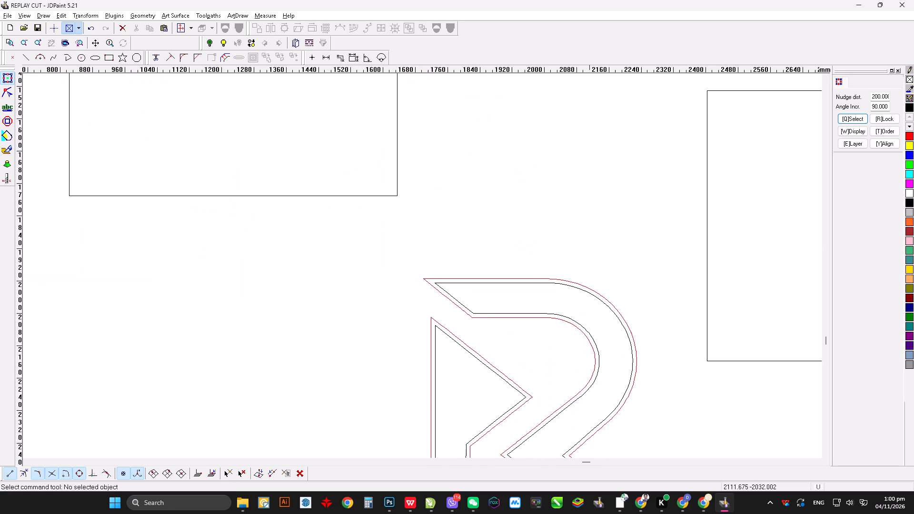
click(582, 290)
key(Delete)
click(445, 334)
key(Delete)
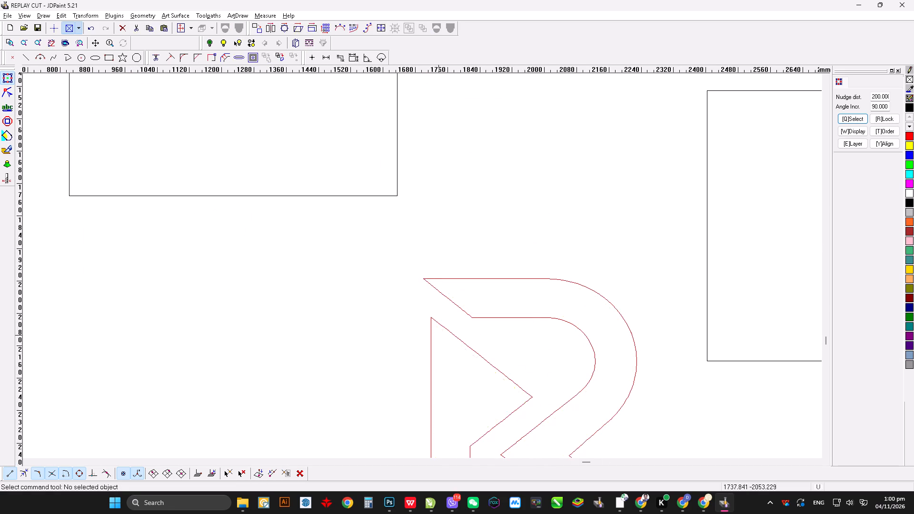
Move the large curved part of the copied R logo into the left end of the 1240 × 670 mm rectangle.
scroll(312, 318, up, 4)
click(409, 303)
click(413, 296)
click(415, 300)
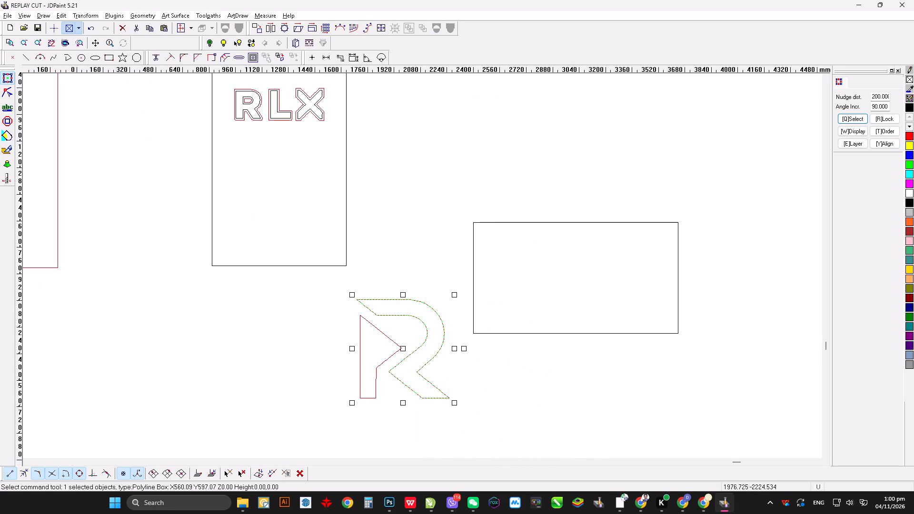
drag(403, 350, 520, 282)
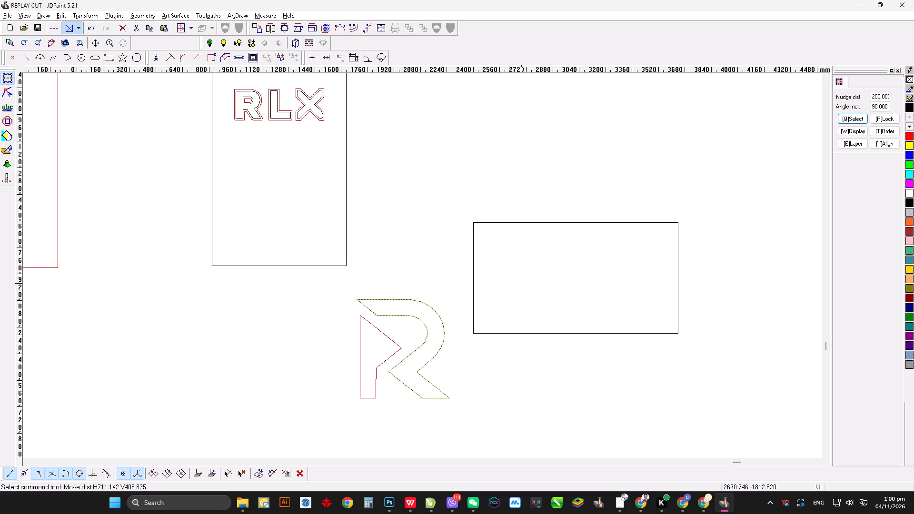
Move the R logo's smaller leg part into the rectangle, nesting it tightly inside the curved part without overlap.
click(395, 352)
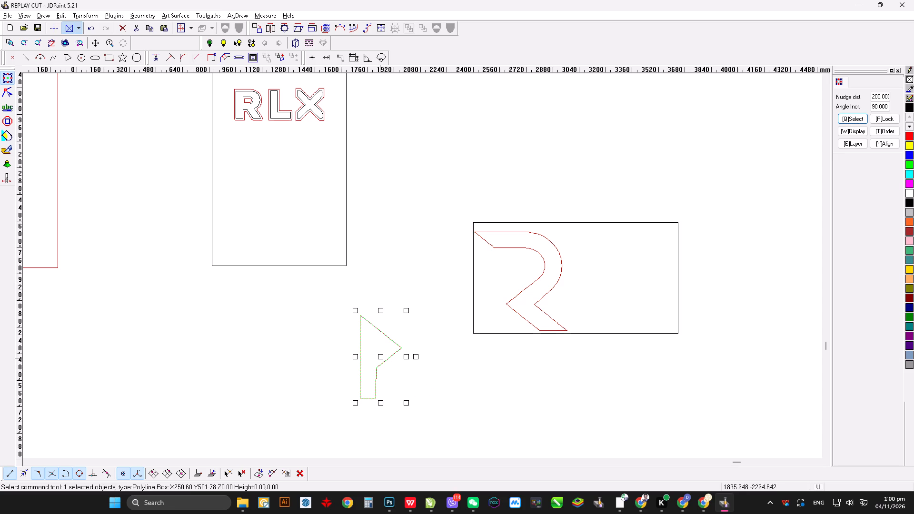
drag(379, 357, 493, 289)
scroll(495, 293, down, 4)
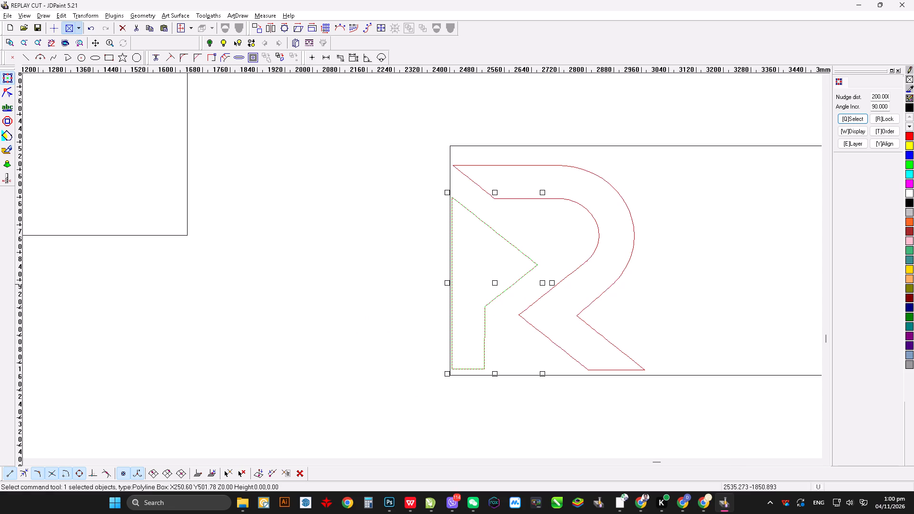
drag(496, 283, 517, 277)
drag(517, 277, 522, 279)
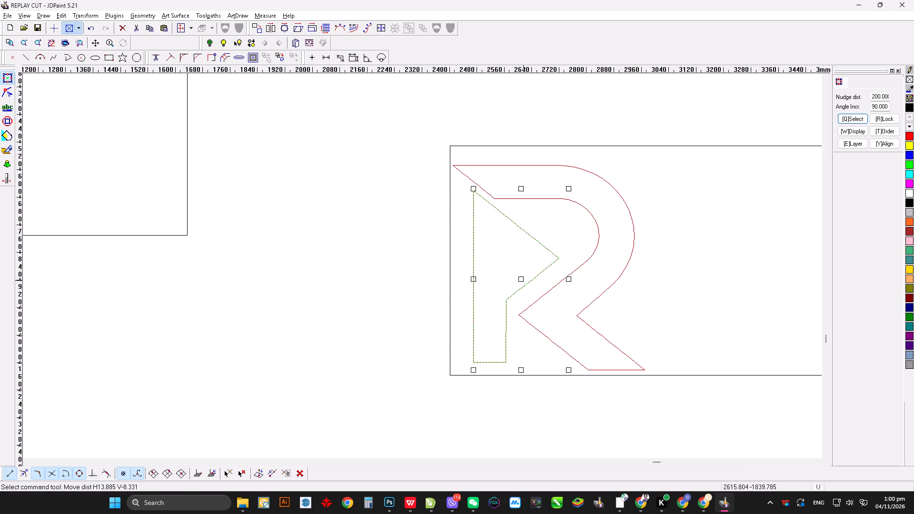
drag(522, 279, 528, 283)
click(528, 283)
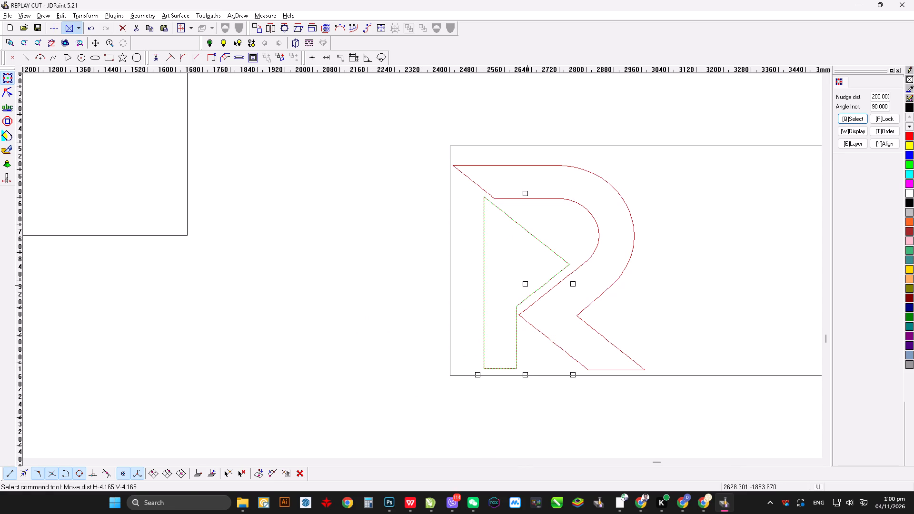
click(527, 284)
click(527, 281)
click(529, 282)
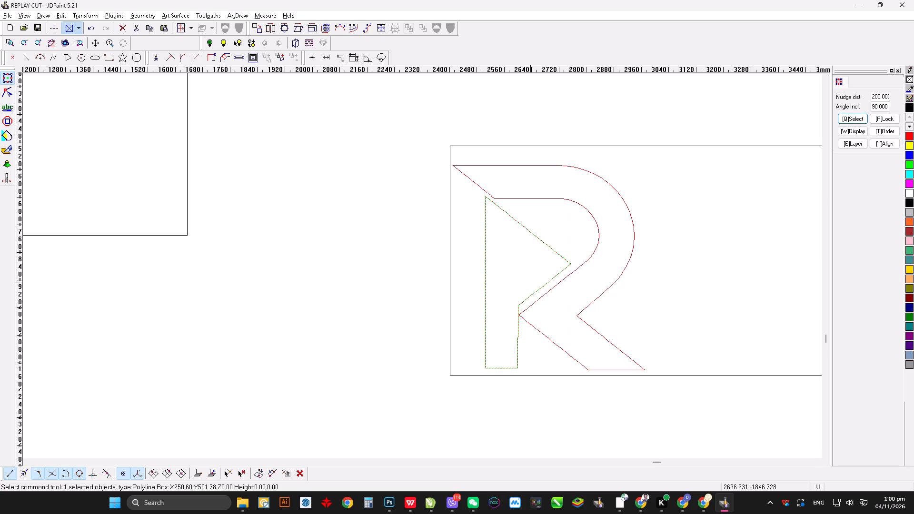
click(527, 281)
scroll(366, 289, up, 1)
click(362, 291)
Duplicate the nested R pair and shift the copy to the right of the original inside the rectangle.
scroll(337, 299, up, 2)
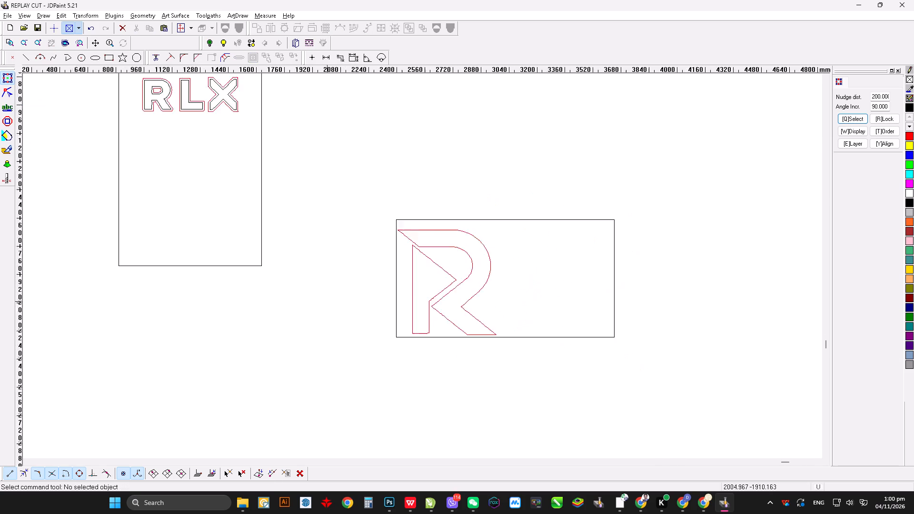
scroll(326, 300, up, 1)
scroll(463, 356, up, 1)
scroll(583, 323, up, 1)
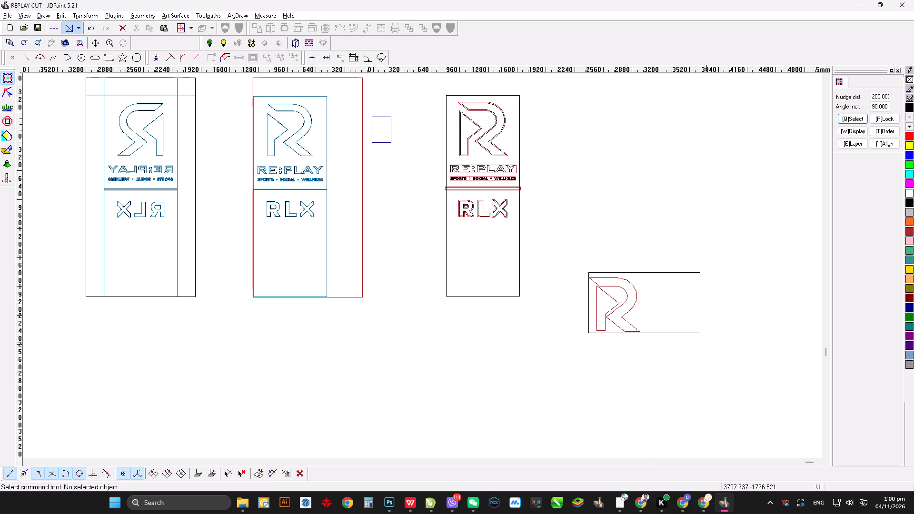
drag(556, 243, 665, 375)
scroll(681, 308, down, 3)
key(ctrl+c)
key(ctrl+v)
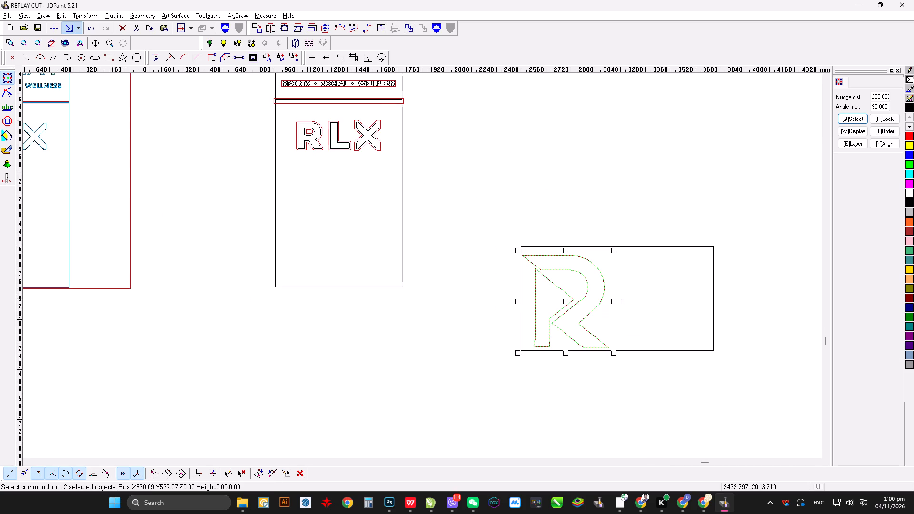
ctrl+scroll(520, 338, up, 2)
scroll(668, 322, down, 2)
scroll(668, 322, up, 1)
scroll(668, 322, down, 2)
key(Right)
key(Right)
key(Right)
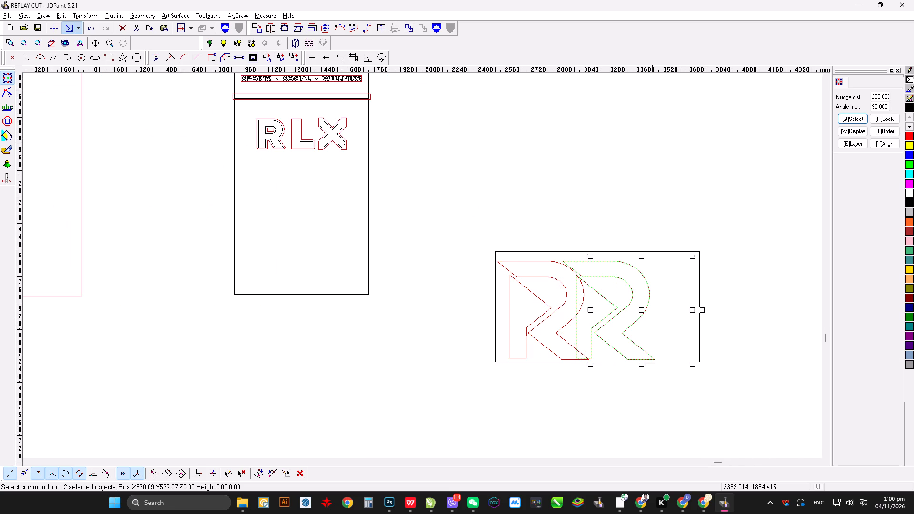
scroll(646, 316, down, 3)
drag(639, 306, 621, 307)
drag(621, 307, 615, 306)
click(615, 306)
click(612, 306)
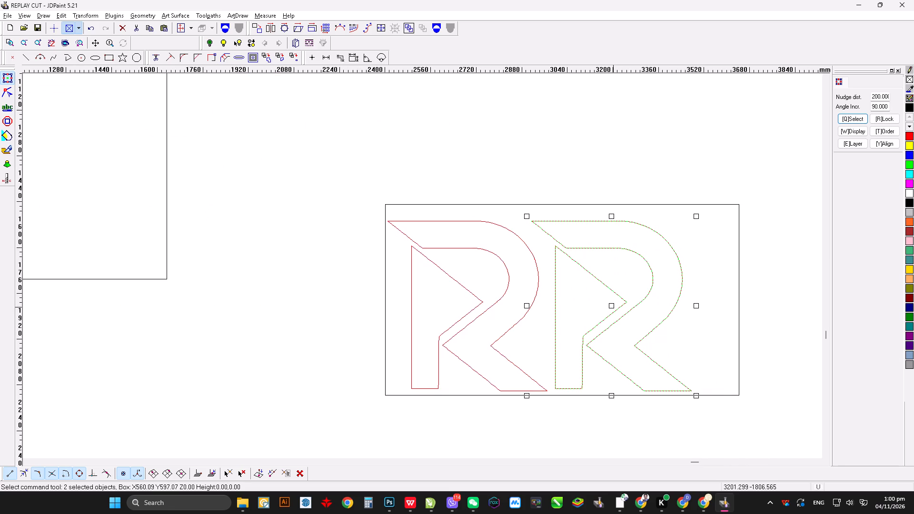
Rotate the duplicated R pair by 180 degrees.
key(shift+Right)
key(shift+Right)
key(Left)
key(Right)
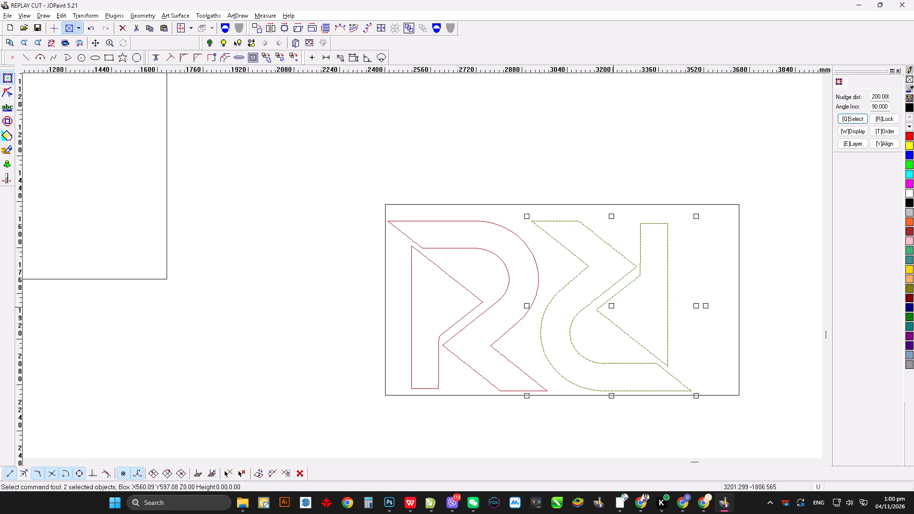
Set the nudge distance to 1 mm and nudge the rotated R pair left and down, close against the first R.
click(878, 92)
click(878, 93)
key(ctrl+a)
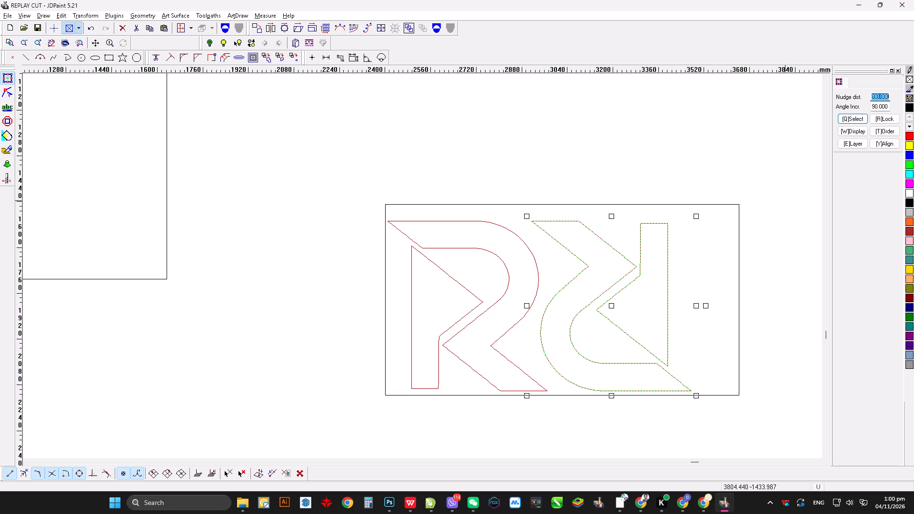
key(1)
key(Left)
key(Left)
key(Left)
key(Left)
key(Left)
key(Left)
key(Left)
key(Left)
key(Left)
key(Left)
key(Left)
key(Left)
key(Left)
key(Left)
key(Left)
key(Left)
key(Left)
key(Left)
key(Left)
key(Left)
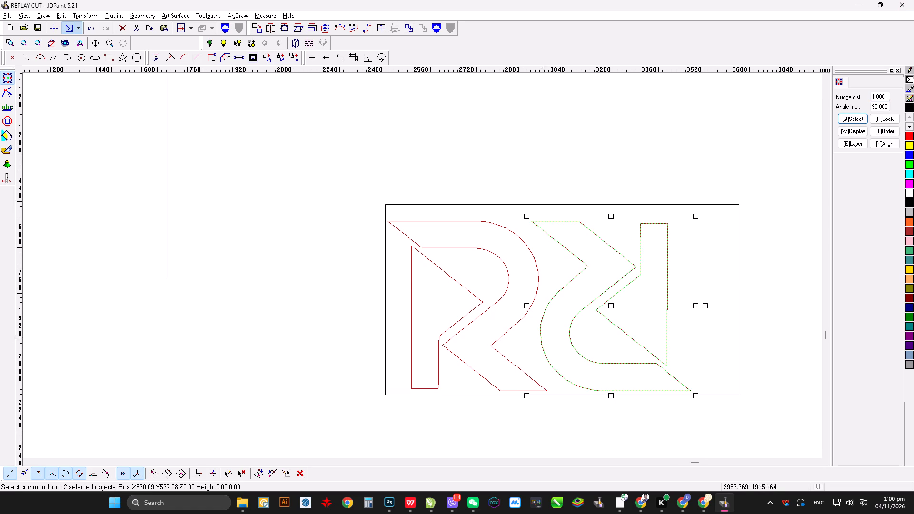
scroll(545, 342, down, 4)
key(Down)
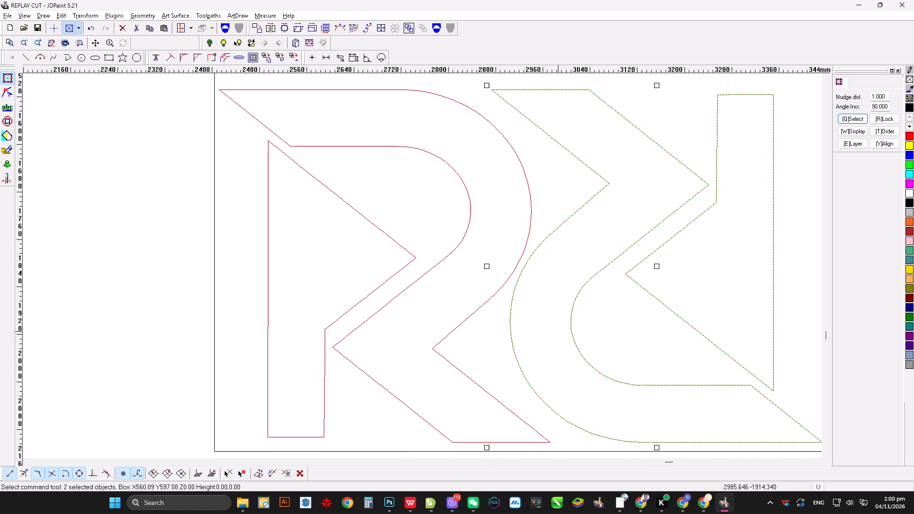
key(Down)
key(Down)
key(Down)
key(Down)
key(Left)
key(Left)
key(Left)
scroll(437, 297, up, 6)
click(711, 231)
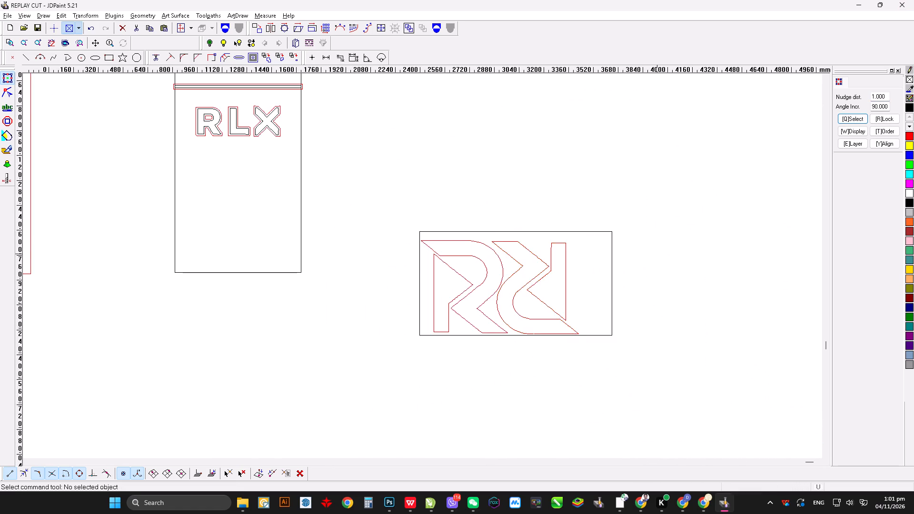
Copy the red box outlines around RE:PLAY, the tagline and the divider bar, and place the duplicates beside the 1240 × 670 mm rectangle.
scroll(437, 321, up, 2)
scroll(450, 148, down, 2)
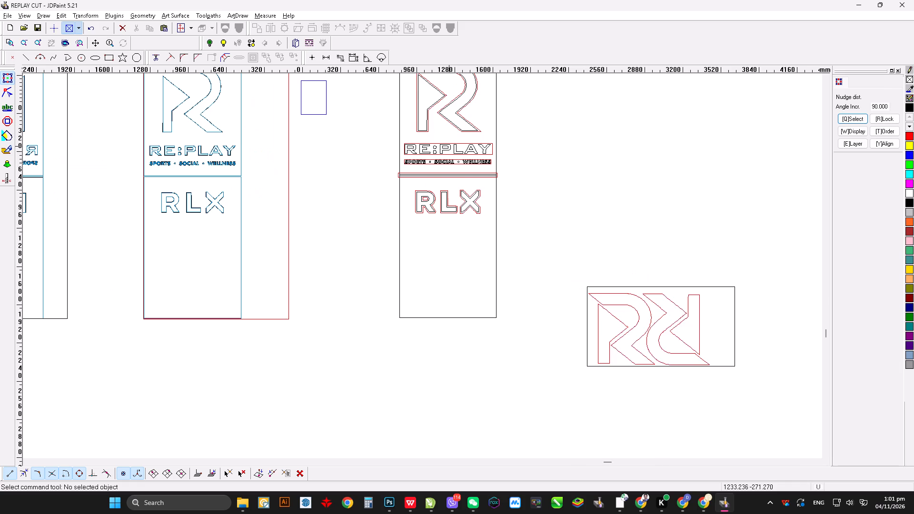
scroll(448, 146, down, 4)
click(404, 138)
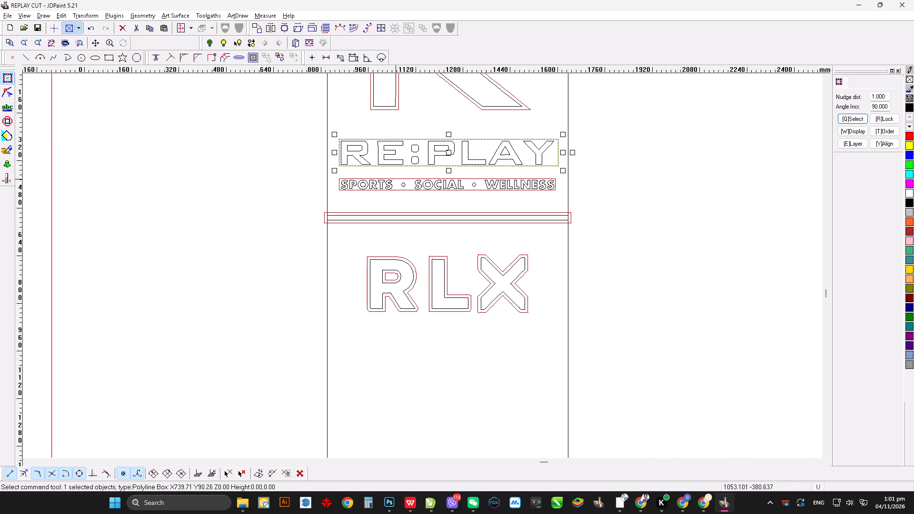
shift+click(395, 178)
shift+scroll(399, 214, down, 3)
shift+click(397, 208)
shift+scroll(278, 209, up, 9)
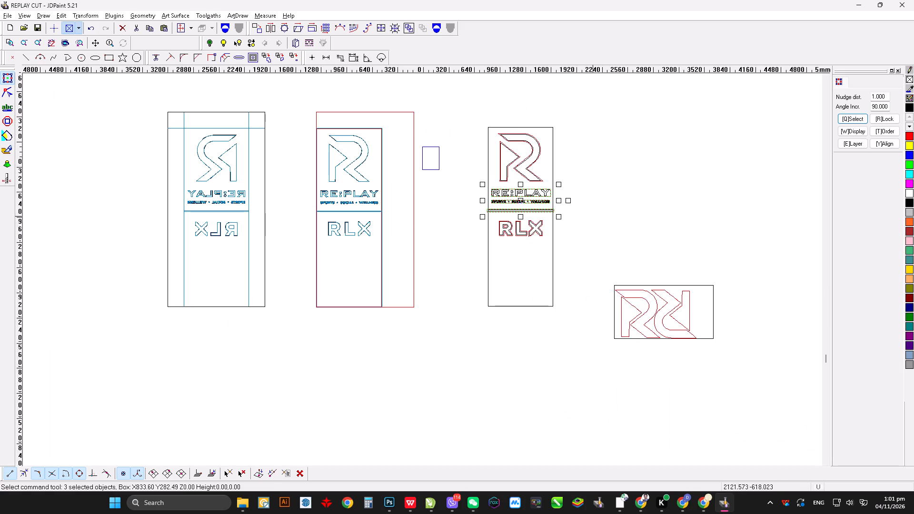
key(ctrl+c)
key(ctrl+v)
drag(520, 200, 756, 332)
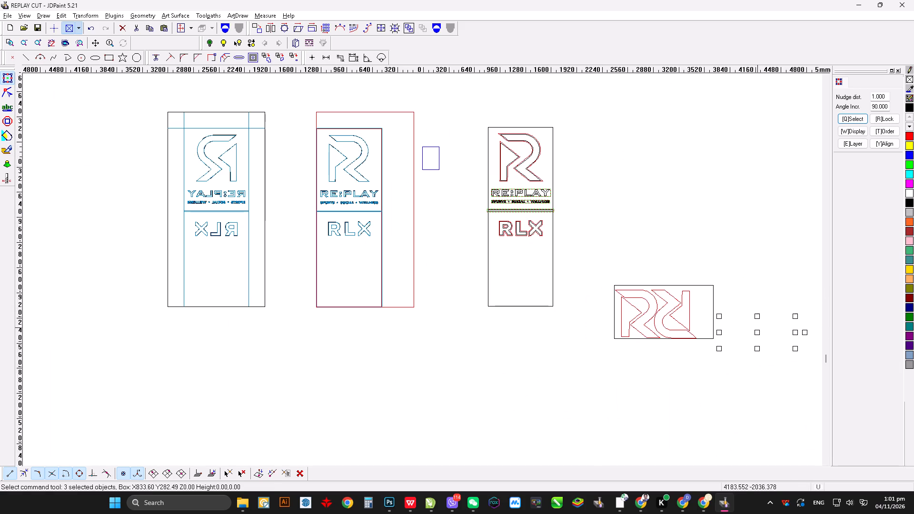
Rotate the three copied boxes 90 degrees to stand vertically and position them just right of the 1240 × 670 mm rectangle.
key(shift+Left)
scroll(765, 335, down, 7)
drag(721, 307, 529, 202)
drag(529, 201, 531, 205)
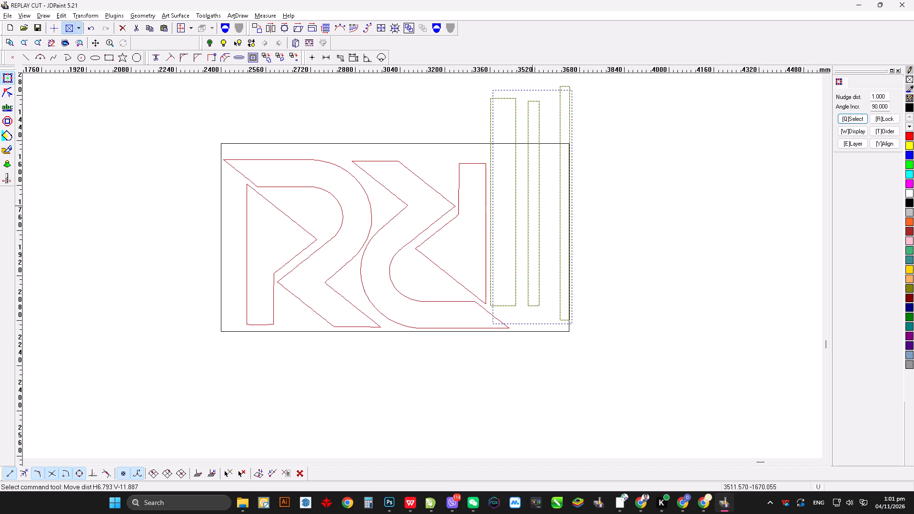
drag(531, 205, 639, 242)
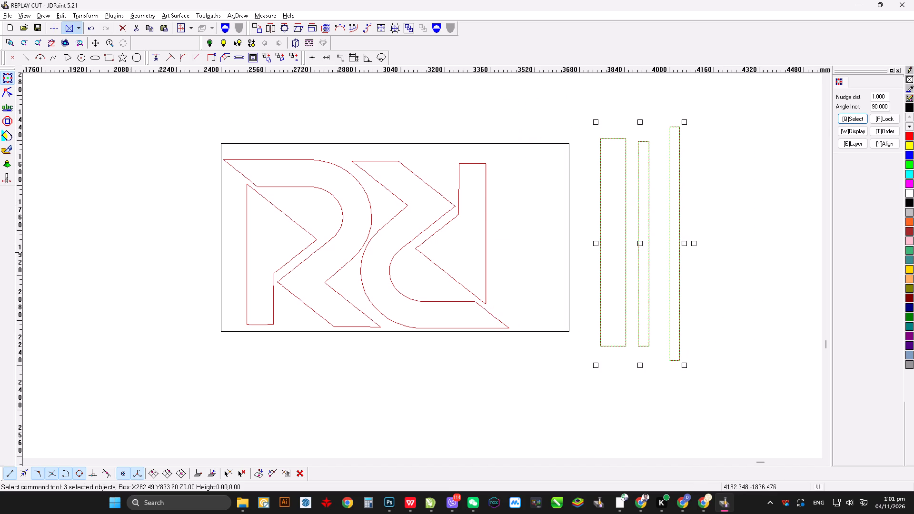
click(734, 251)
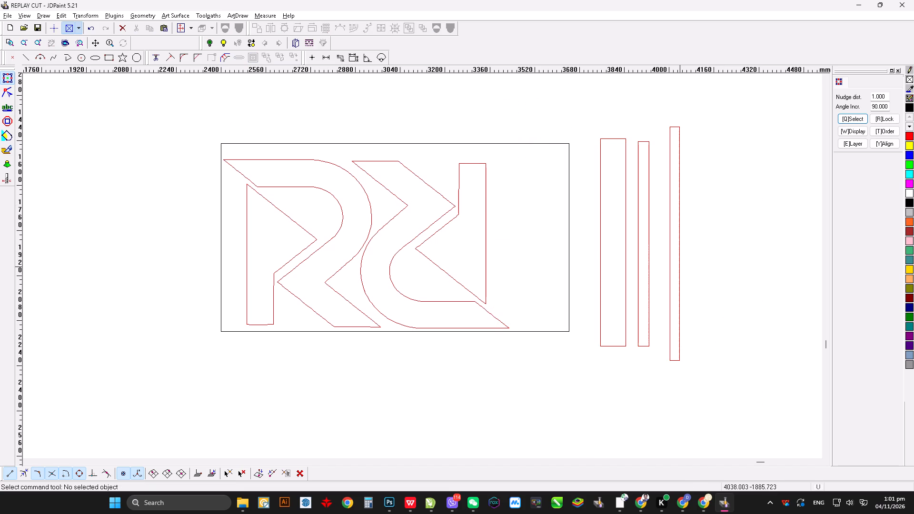
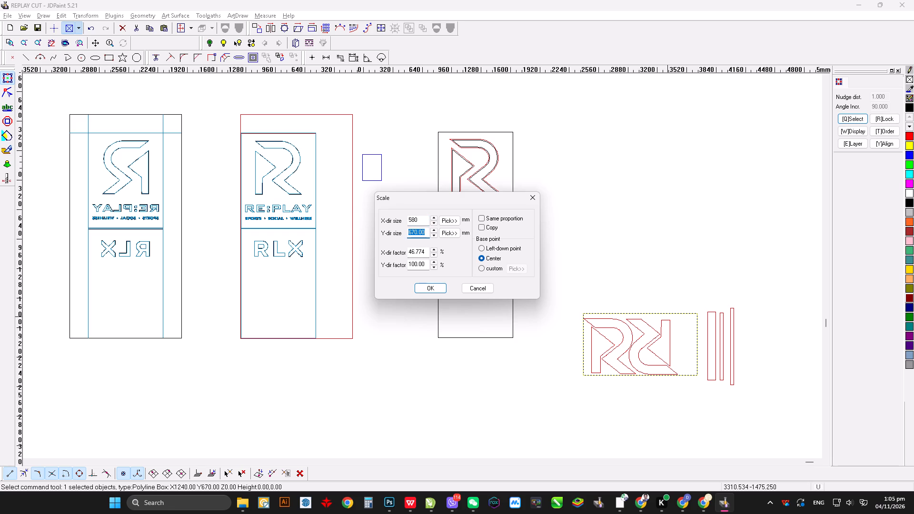
text(1490)
key(Return)
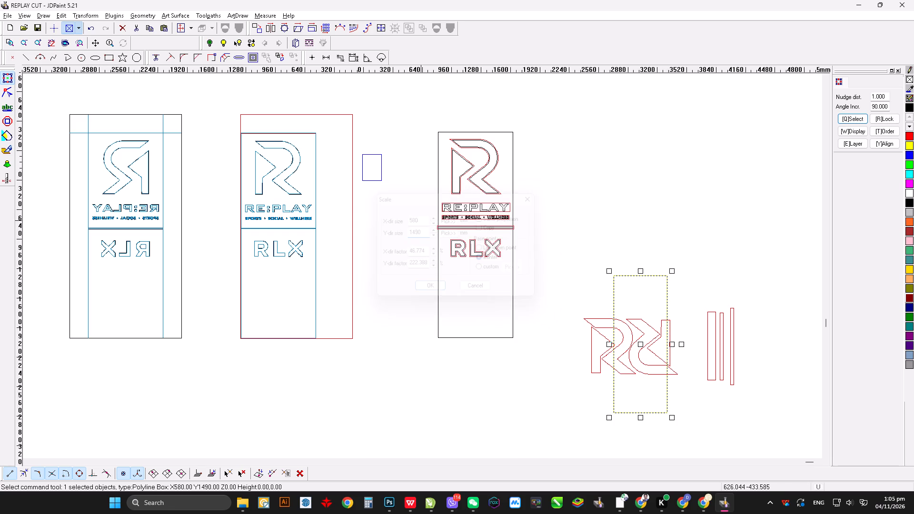
Move the 580 × 1490 mm rectangle so its lower end encloses the upright R.
drag(640, 345, 608, 311)
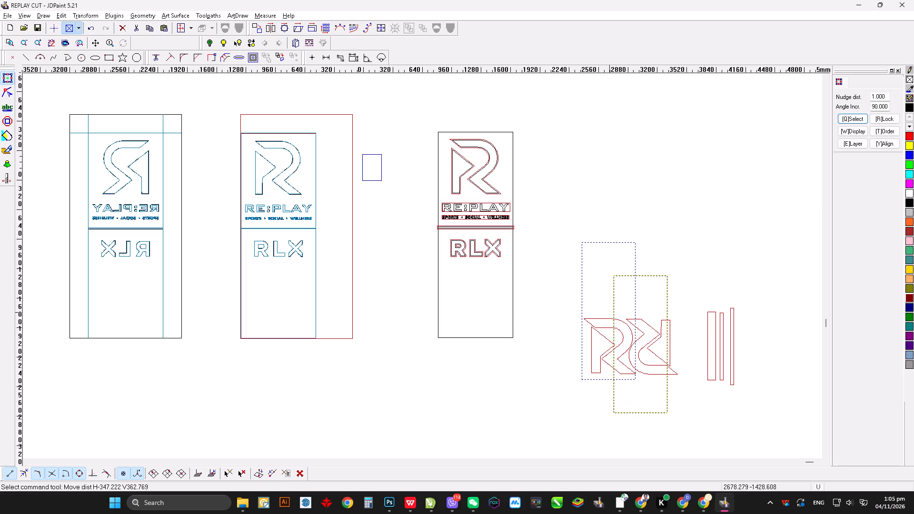
drag(608, 311, 612, 308)
click(666, 392)
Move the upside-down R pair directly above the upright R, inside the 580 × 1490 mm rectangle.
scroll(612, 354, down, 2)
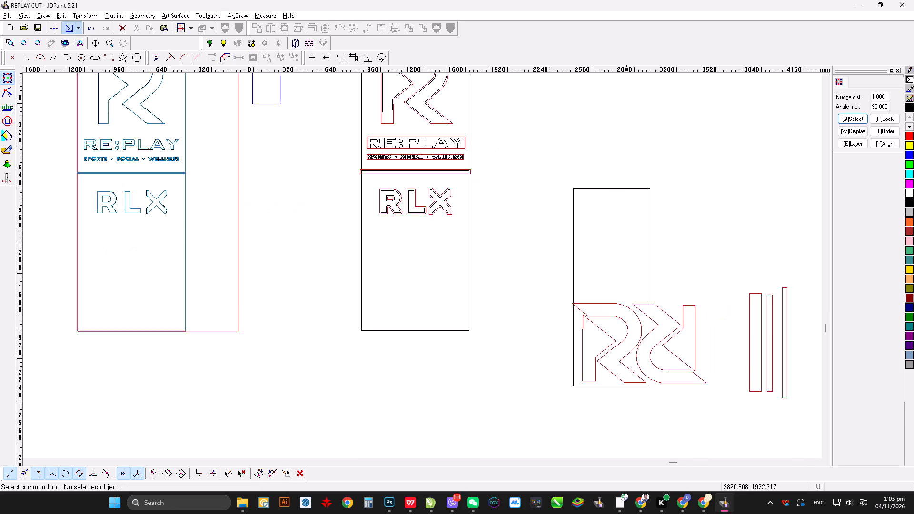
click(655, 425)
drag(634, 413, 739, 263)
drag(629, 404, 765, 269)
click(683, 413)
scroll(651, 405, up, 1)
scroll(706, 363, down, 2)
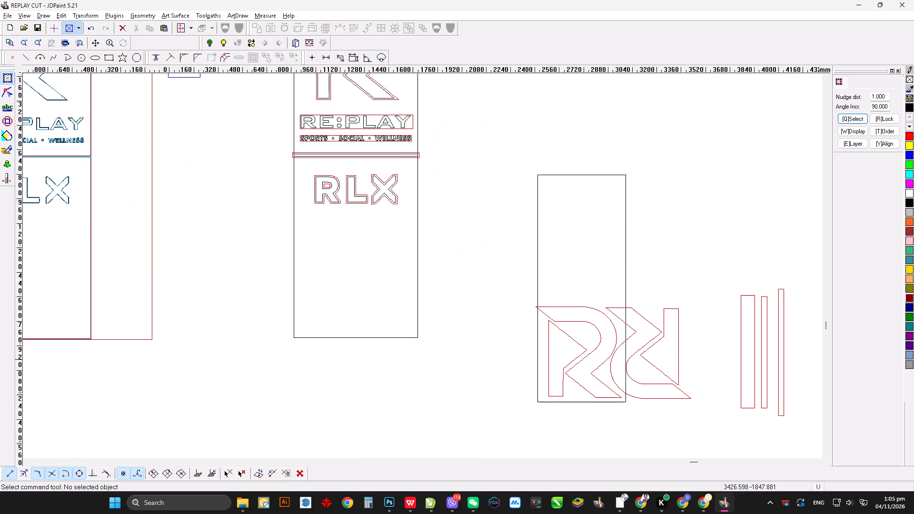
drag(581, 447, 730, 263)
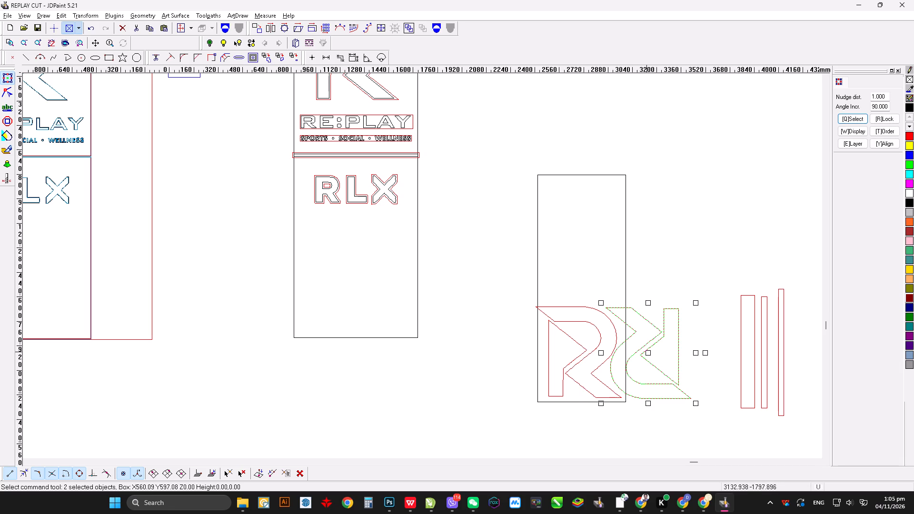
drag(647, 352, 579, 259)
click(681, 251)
Rotate the upright R at the rectangle's lower end 90 degrees counterclockwise.
scroll(727, 301, up, 2)
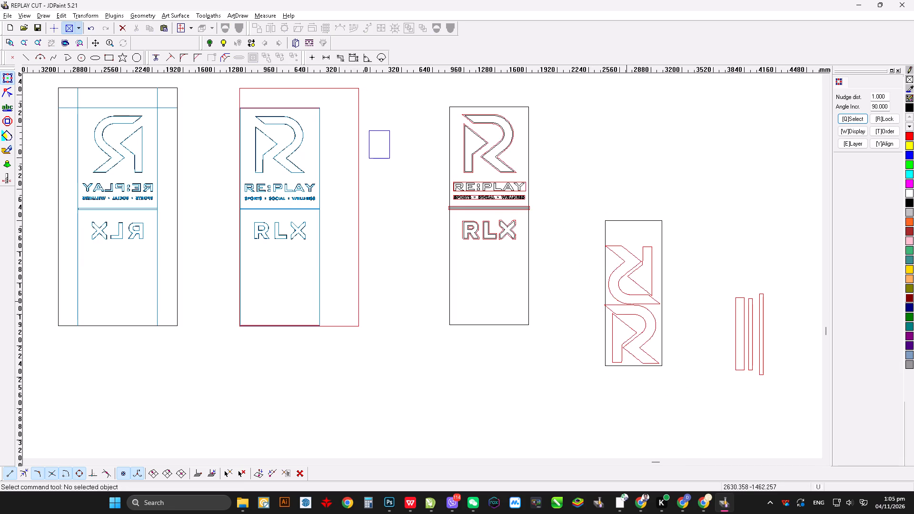
scroll(624, 305, down, 2)
scroll(551, 374, up, 2)
scroll(638, 325, down, 1)
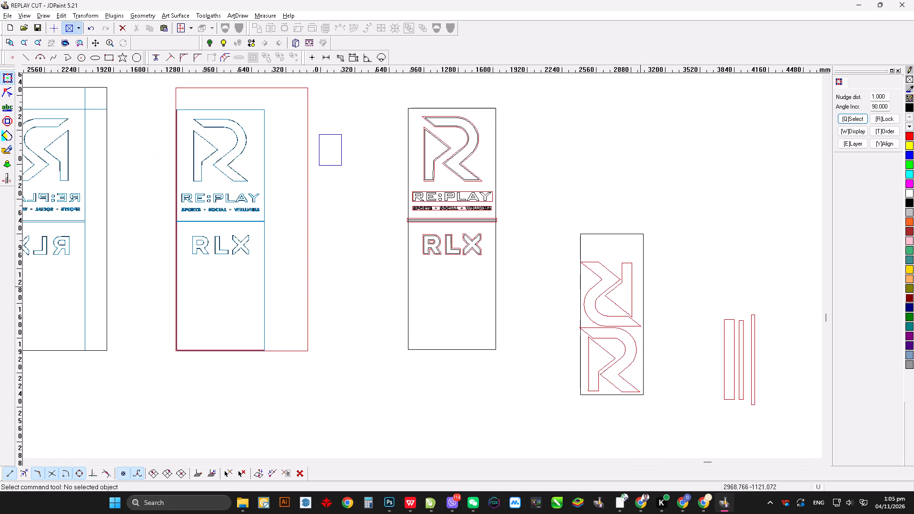
click(642, 285)
scroll(626, 330, down, 5)
scroll(557, 311, up, 5)
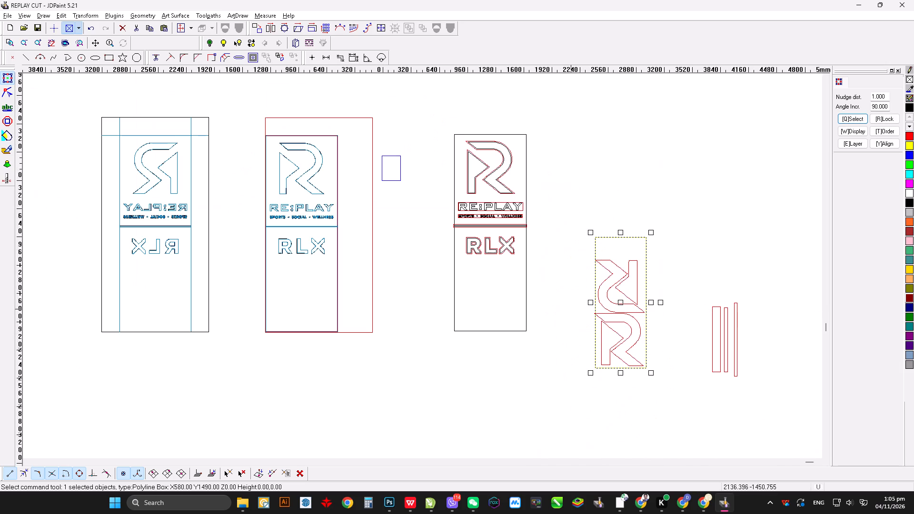
scroll(647, 268, down, 3)
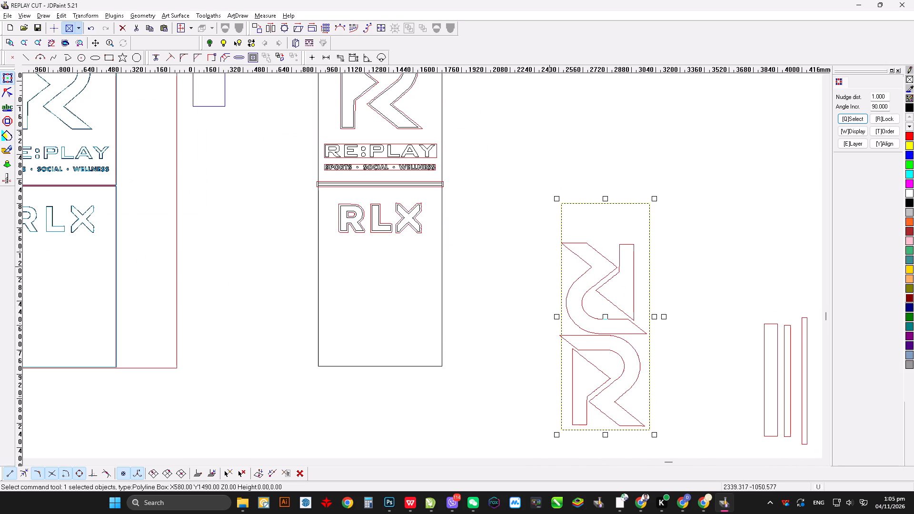
drag(536, 312, 739, 450)
key(shift+Left)
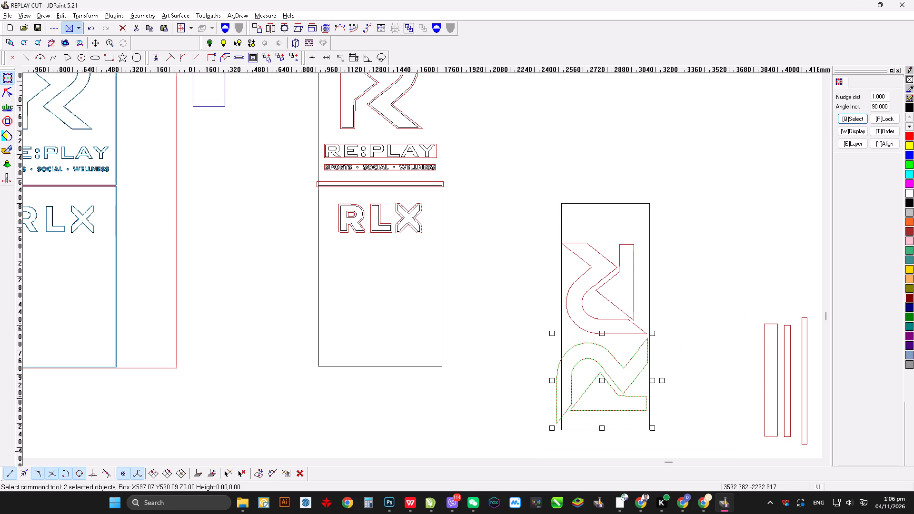
Move the sideways R out of the 580 × 1490 mm rectangle, to the empty area at its lower left.
scroll(520, 258, up, 3)
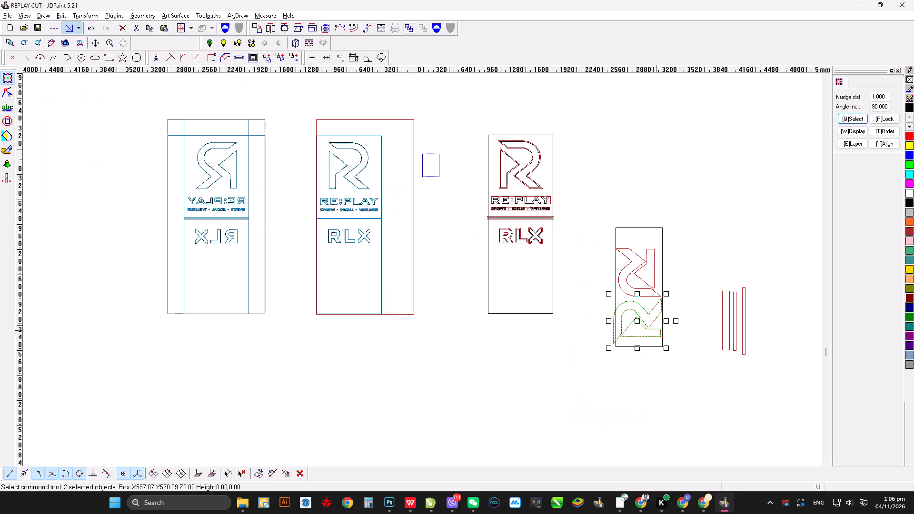
drag(636, 294, 702, 263)
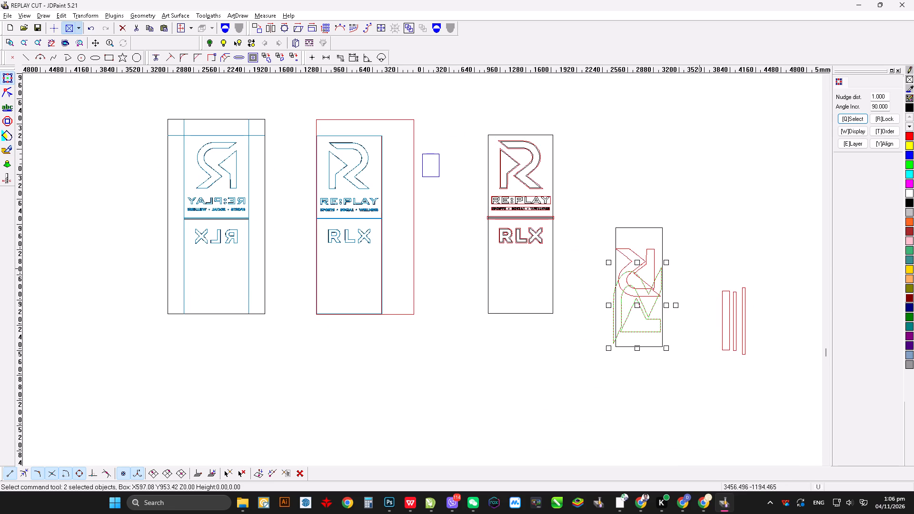
key(ctrl+z)
click(584, 277)
drag(594, 293, 685, 372)
scroll(643, 326, down, 2)
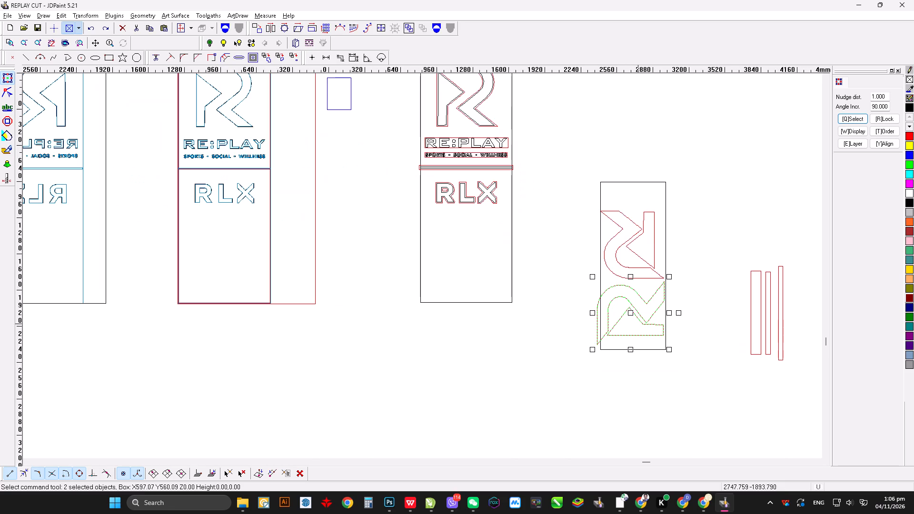
drag(630, 313, 516, 358)
drag(555, 271, 561, 262)
Rotate the upside-down R 90 degrees clockwise and move it outside the rectangle, above the other sideways R.
drag(569, 196, 708, 306)
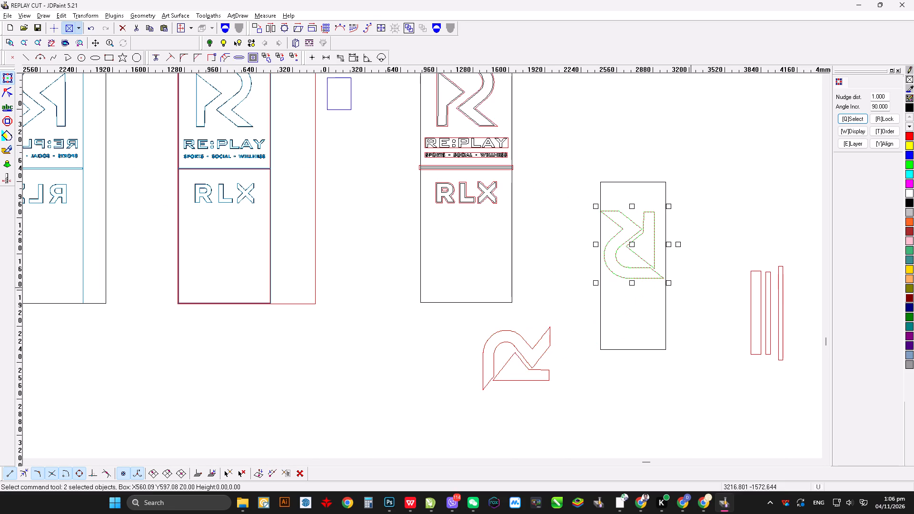
key(shift+Right)
drag(630, 246, 546, 276)
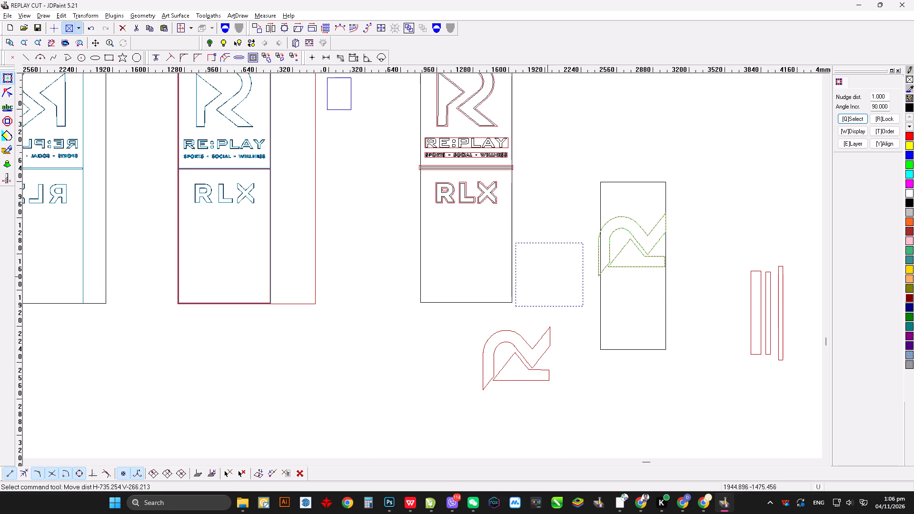
drag(546, 276, 554, 283)
Move the lower sideways R's curved outline into the rectangle's bottom end, rotate it 90 degrees clockwise and fit it within the edges.
drag(577, 383, 577, 377)
scroll(557, 312, down, 2)
click(528, 354)
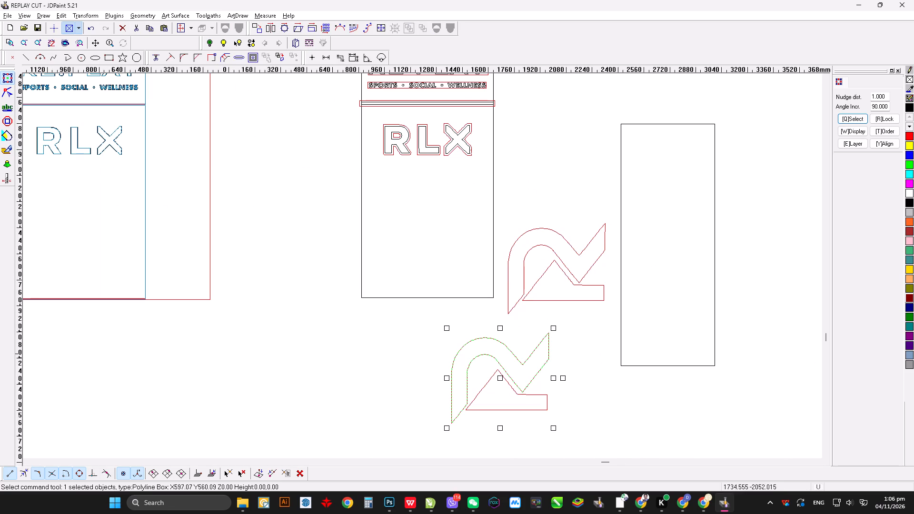
drag(499, 379, 669, 319)
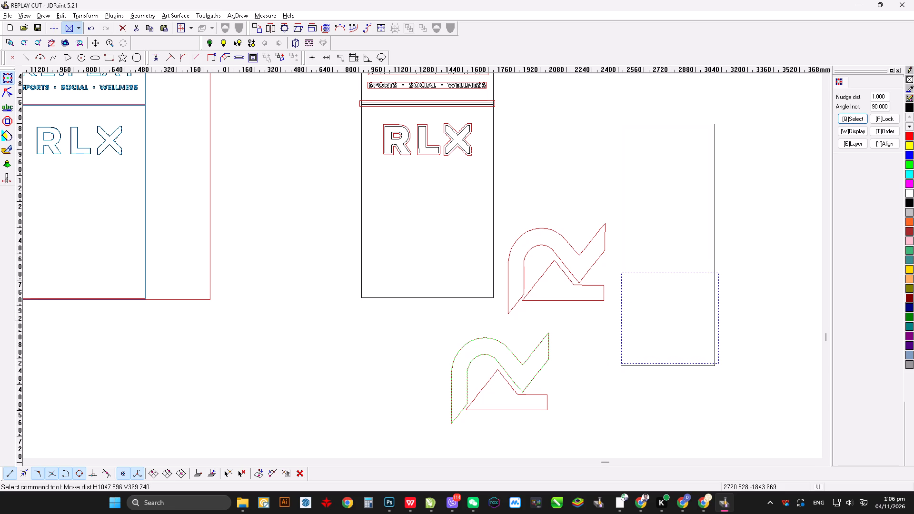
drag(669, 319, 670, 319)
scroll(623, 326, up, 3)
scroll(617, 328, down, 1)
key(shift+Right)
scroll(613, 343, down, 3)
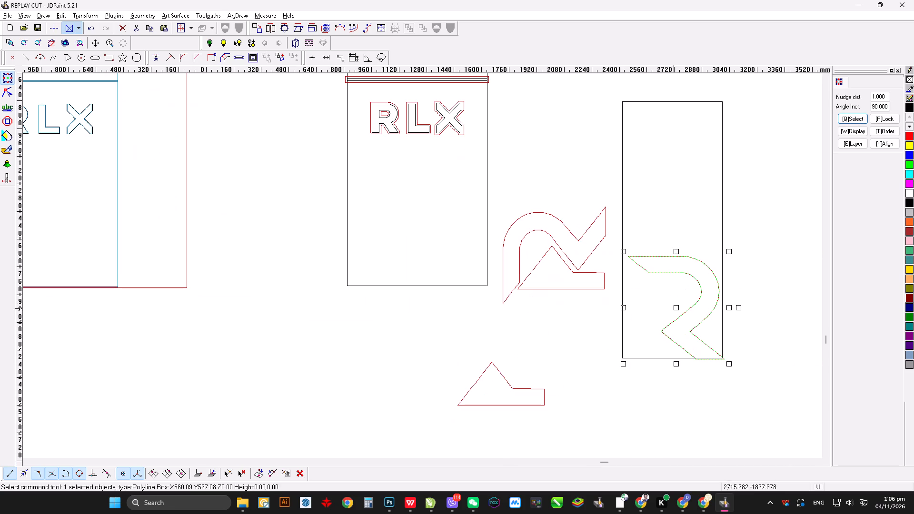
drag(677, 307, 676, 303)
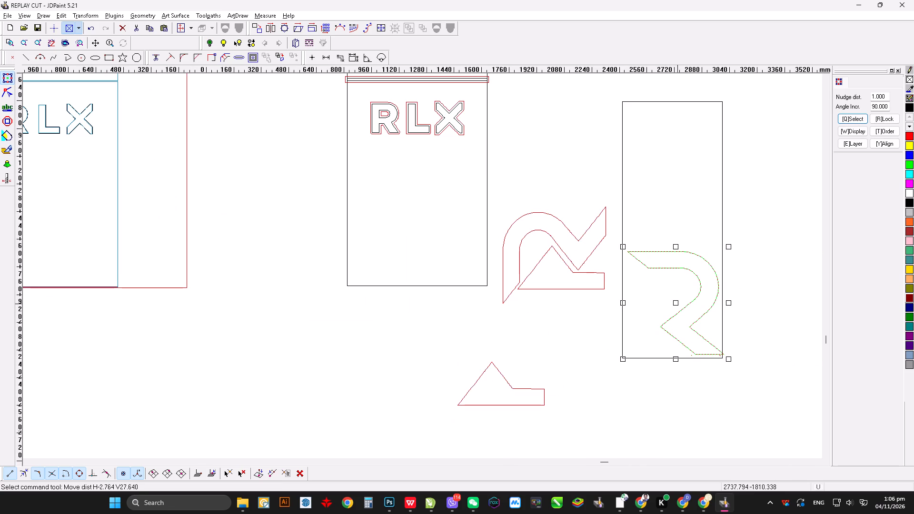
drag(676, 303, 672, 303)
click(672, 303)
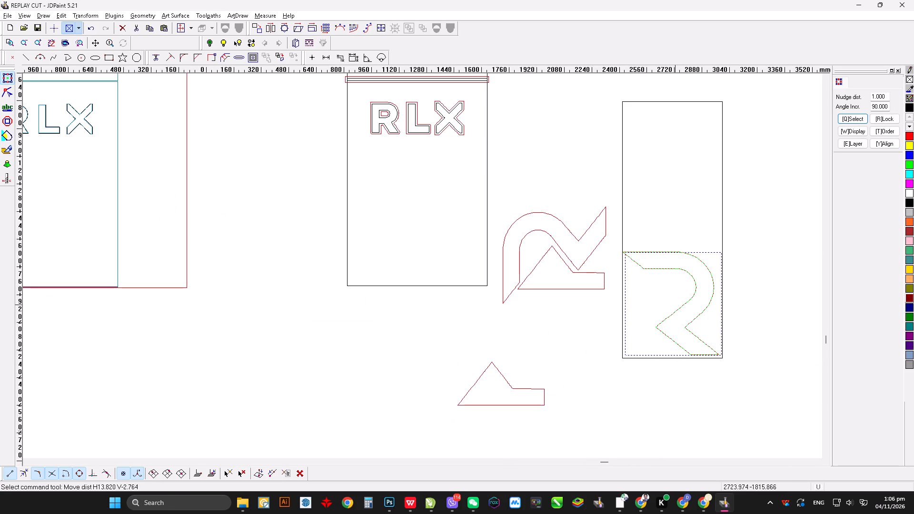
Undo the 90-degree clockwise rotation and the fitting moves of the R's curved outline at the tall rectangle's bottom end.
scroll(564, 310, up, 3)
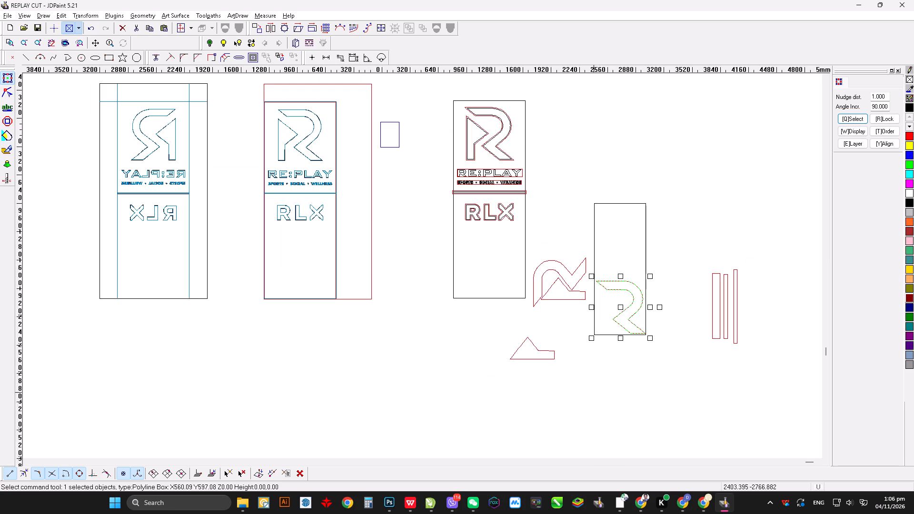
click(591, 388)
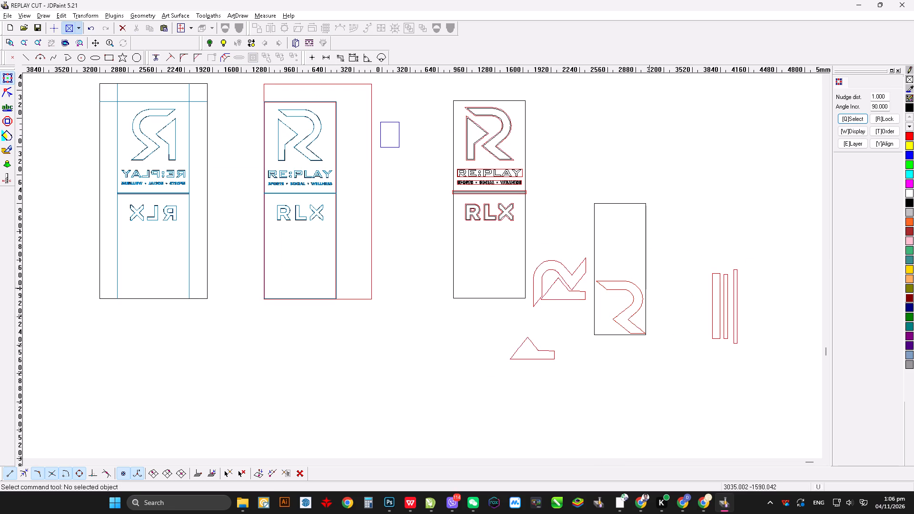
key(ctrl+z)
key(ctrl+z)
key(ctrl+z)
key(ctrl+z)
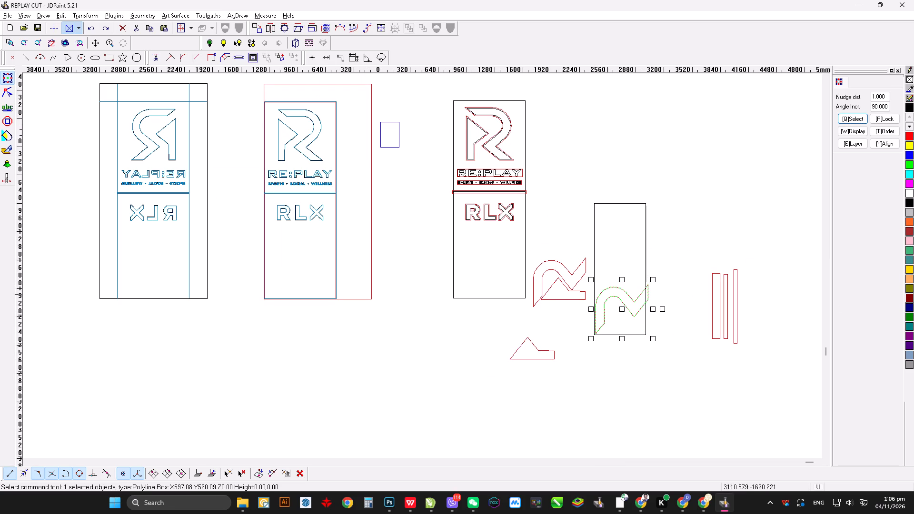
Select the 580 × 1490 mm rectangle around the R's curved outline.
click(620, 202)
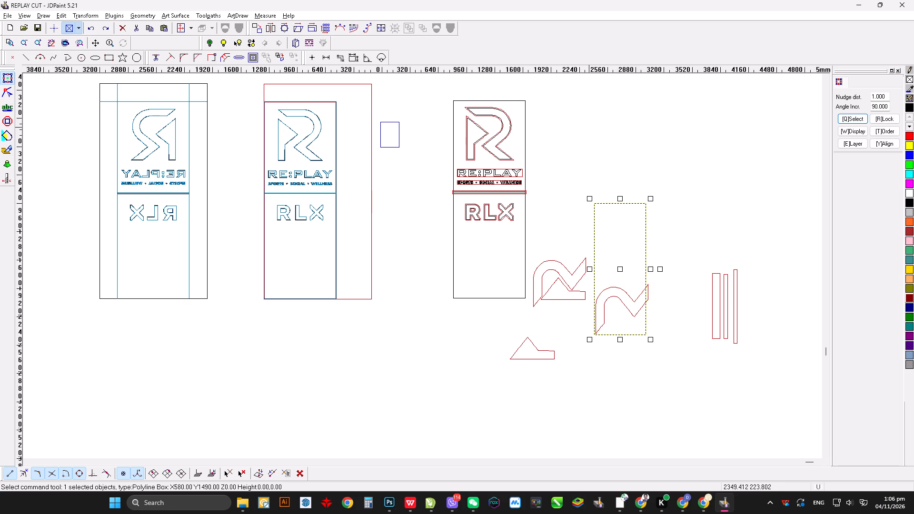
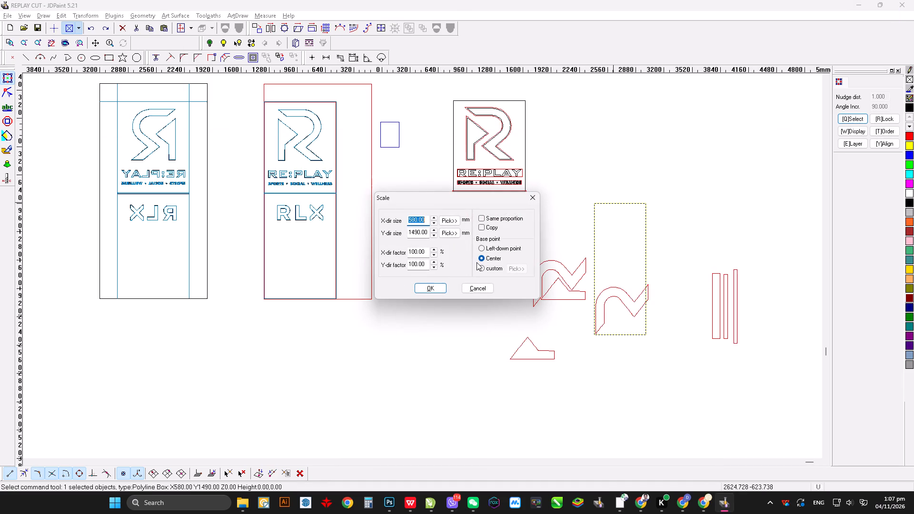
Resize the 580 × 1490 mm sheet rectangle to 1240 × 1240 mm about its center.
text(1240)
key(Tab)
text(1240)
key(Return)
click(608, 383)
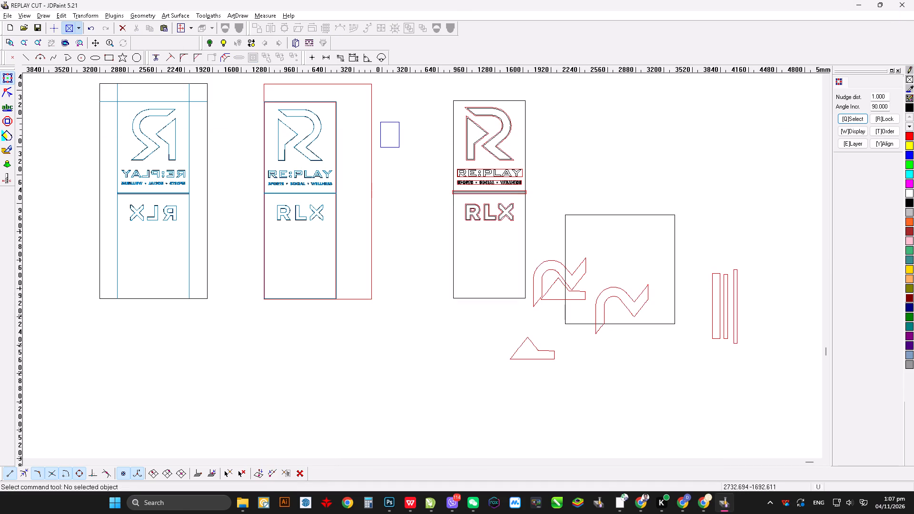
Cut away the loose triangular leg piece and the separate curved R outline, leaving the complete sideways R.
drag(523, 328, 557, 362)
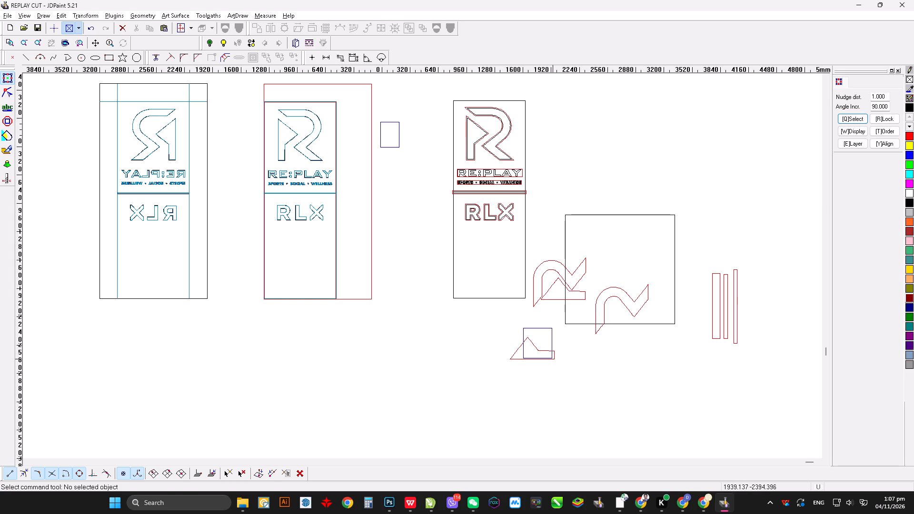
drag(557, 362, 557, 363)
click(552, 354)
key(ctrl+x)
click(595, 332)
key(ctrl+x)
Rotate both parts of the remaining sideways R together 90 degrees clockwise so that the letter stands upright.
drag(491, 337, 654, 228)
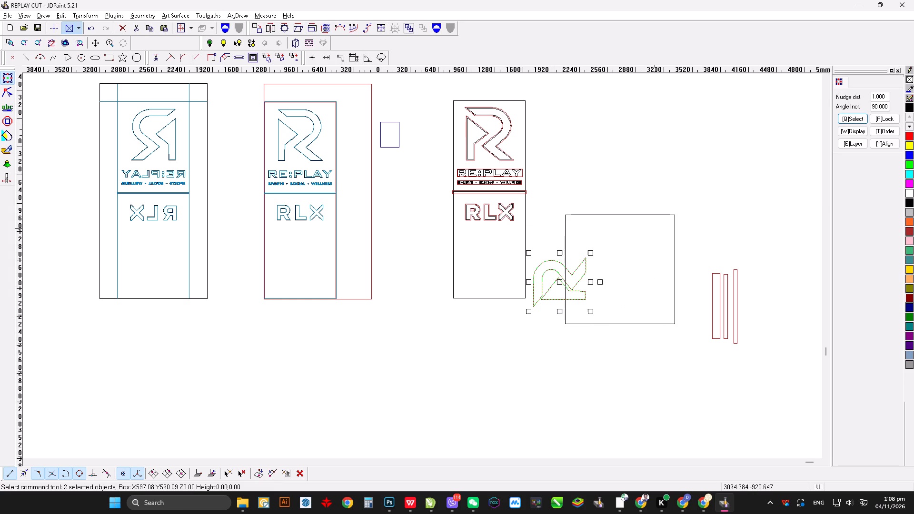
key(shift+Right)
scroll(619, 260, down, 3)
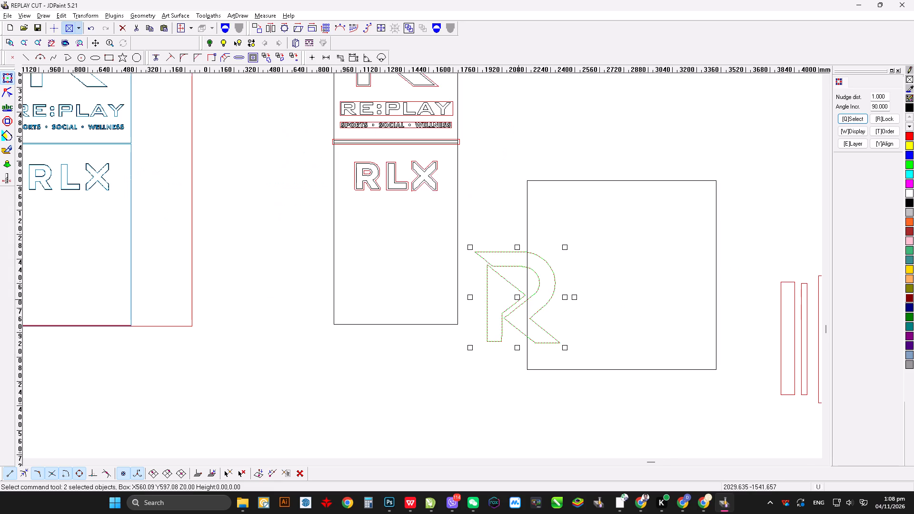
Move the large upright R outline fully inside the square sheet, into its lower-left corner.
drag(517, 297, 572, 321)
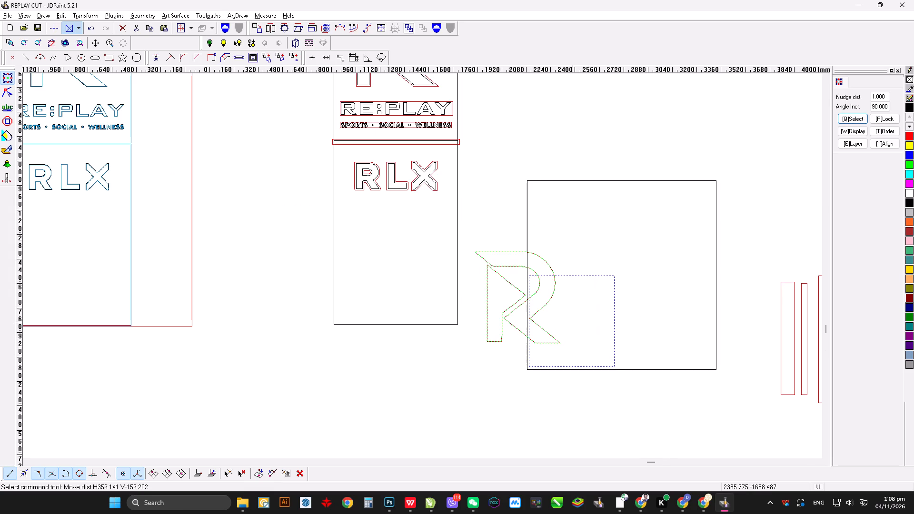
drag(572, 321, 571, 322)
scroll(635, 373, down, 2)
Duplicate the large R outline in place and rotate the copy 180 degrees.
key(ctrl+c)
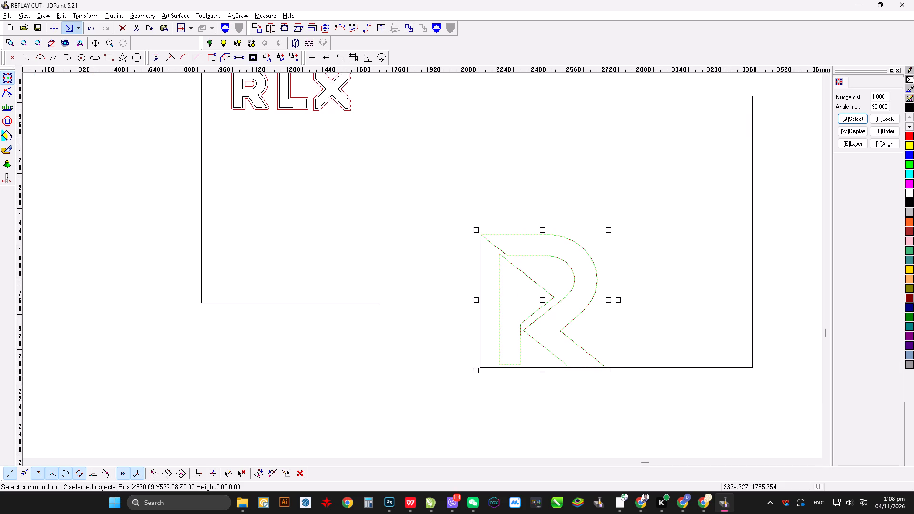
key(ctrl+v)
scroll(476, 272, up, 5)
scroll(673, 262, down, 3)
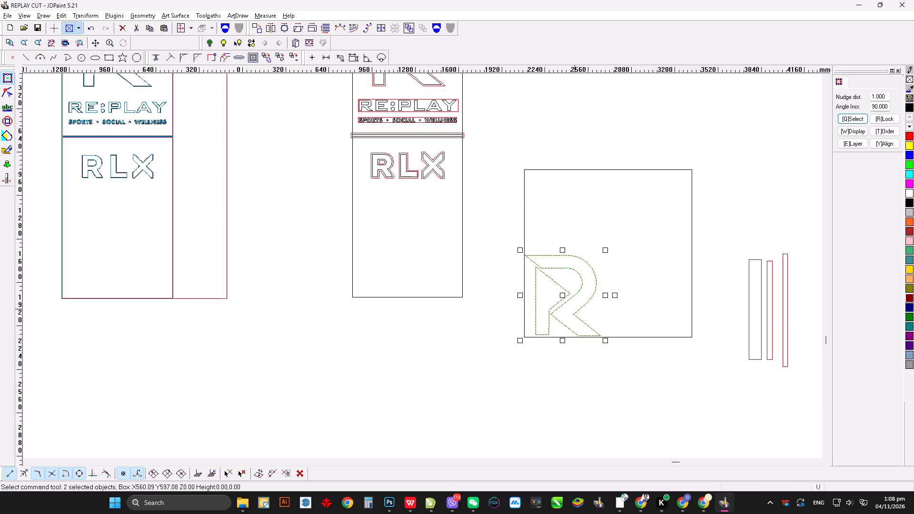
key(shift+Right)
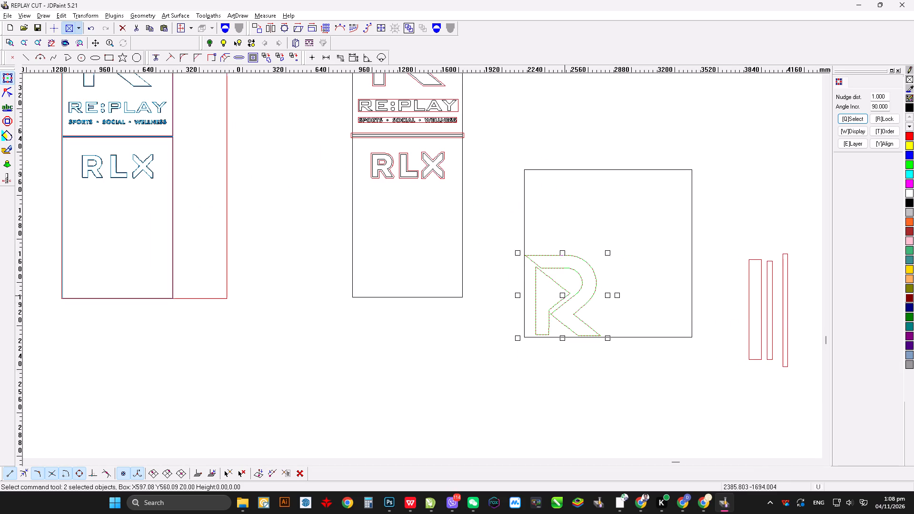
key(shift+Right)
Set the nudge distance to 10 mm and shift the rotated R copy right until it nests beside the upright R.
key(Right)
key(Right)
key(Right)
drag(887, 94, 858, 99)
key(1)
key(0)
key(Return)
key(period)
key(Right)
key(Right)
key(Right)
key(Right)
key(Right)
key(Right)
key(Right)
key(Right)
key(Right)
key(Right)
key(Right)
key(Right)
key(Right)
key(Right)
key(Right)
key(Right)
key(Right)
key(Right)
key(Right)
key(Right)
scroll(605, 331, down, 5)
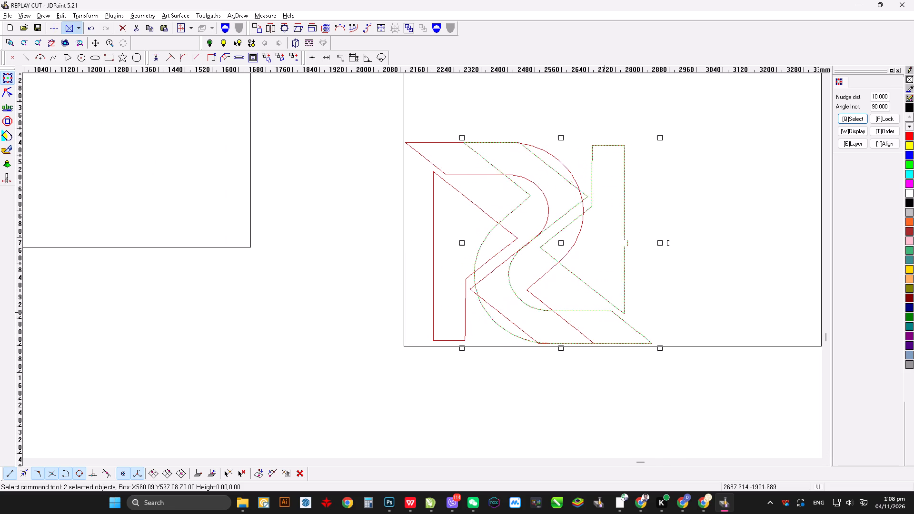
key(Right)
key(Right)
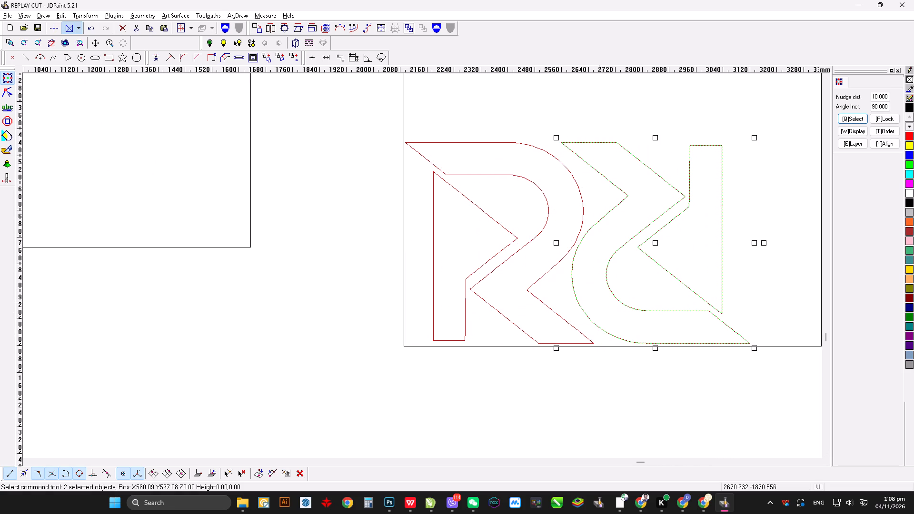
key(Left)
scroll(354, 271, up, 2)
key(Right)
click(314, 350)
Copy the red offset outlines of the R, L and X letters into the square sheet, above the two large Rs.
scroll(407, 344, up, 3)
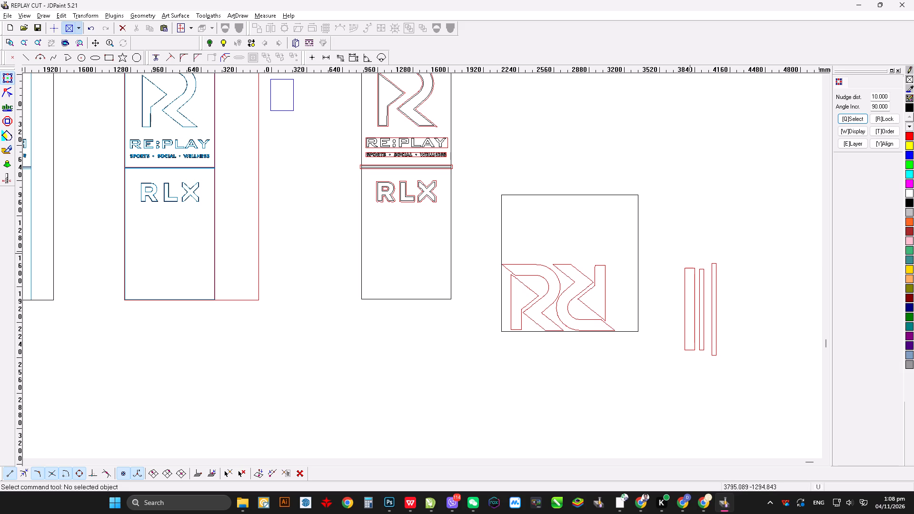
scroll(417, 228, up, 1)
scroll(616, 177, down, 1)
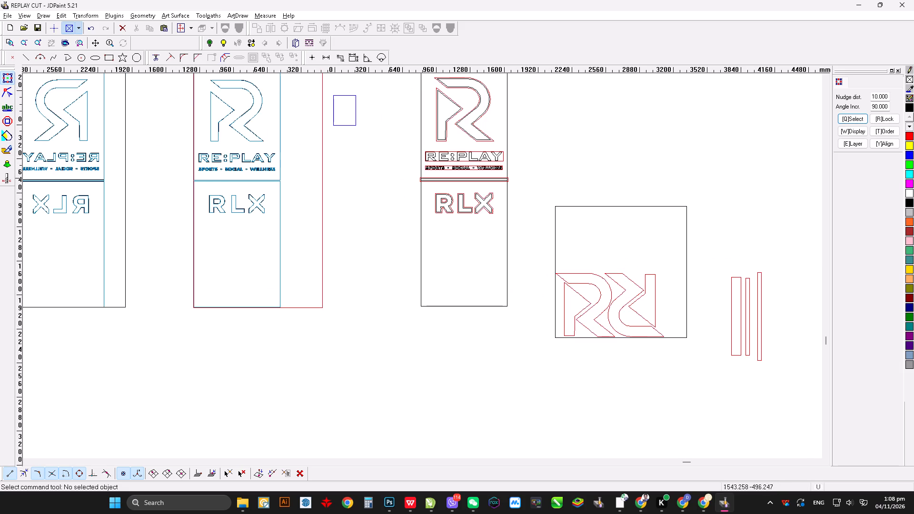
scroll(488, 177, down, 2)
scroll(427, 168, up, 2)
scroll(543, 176, down, 11)
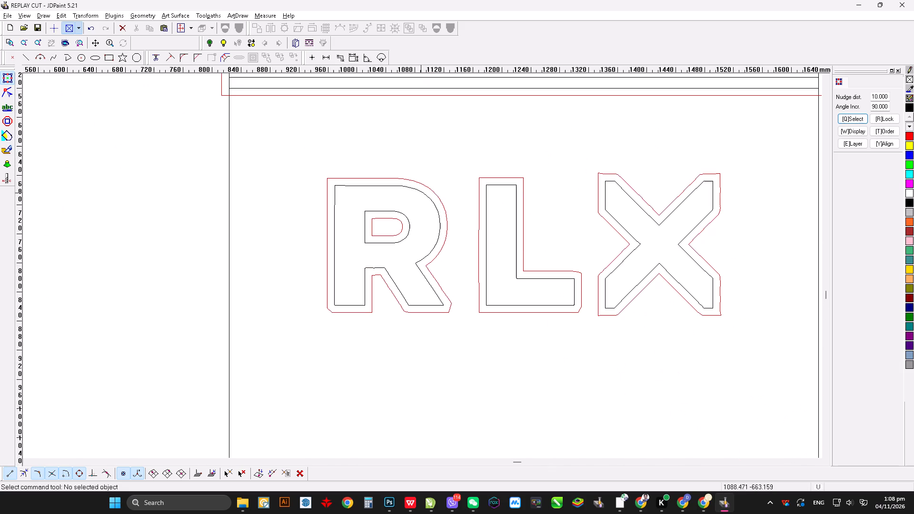
click(419, 186)
click(401, 220)
shift+click(417, 182)
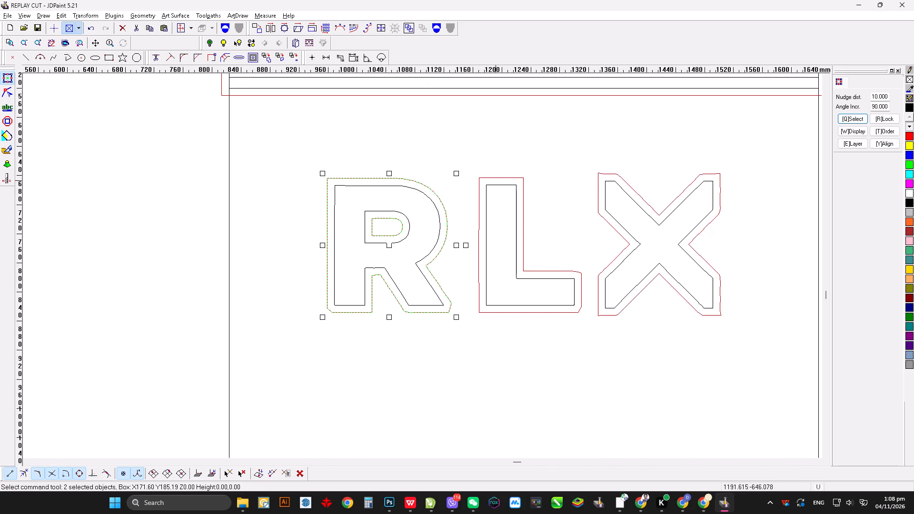
shift+click(497, 178)
shift+click(614, 174)
scroll(267, 182, up, 5)
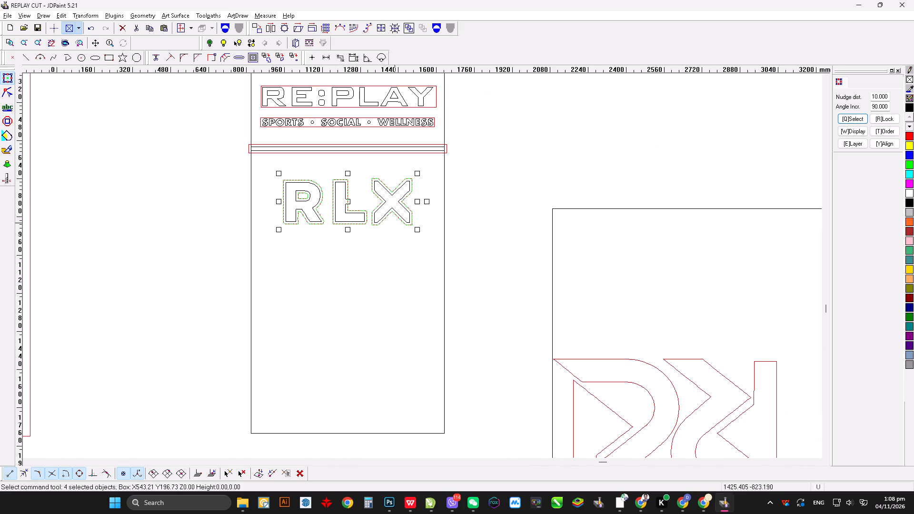
key(ctrl+c)
key(ctrl+v)
drag(347, 200, 687, 291)
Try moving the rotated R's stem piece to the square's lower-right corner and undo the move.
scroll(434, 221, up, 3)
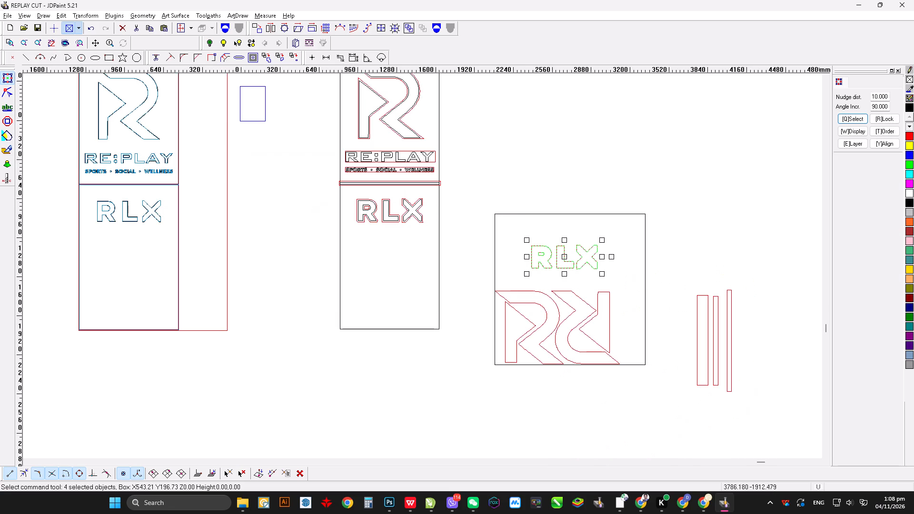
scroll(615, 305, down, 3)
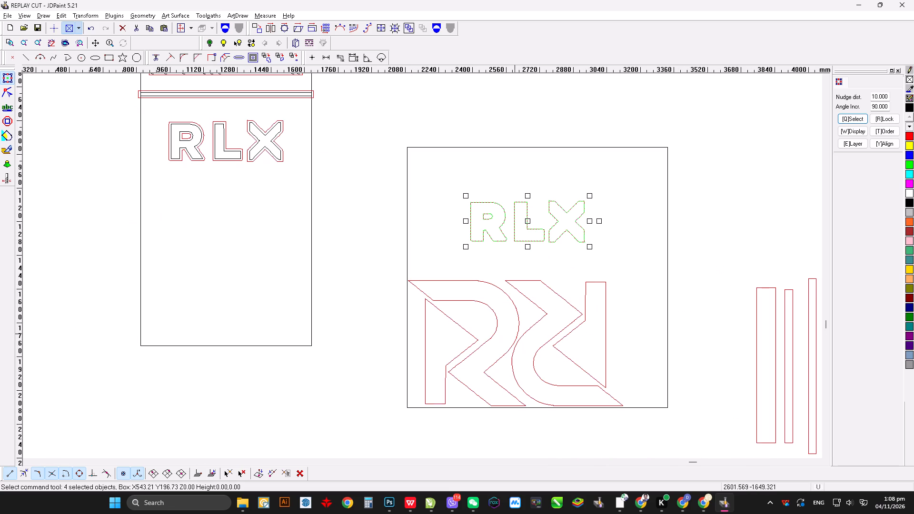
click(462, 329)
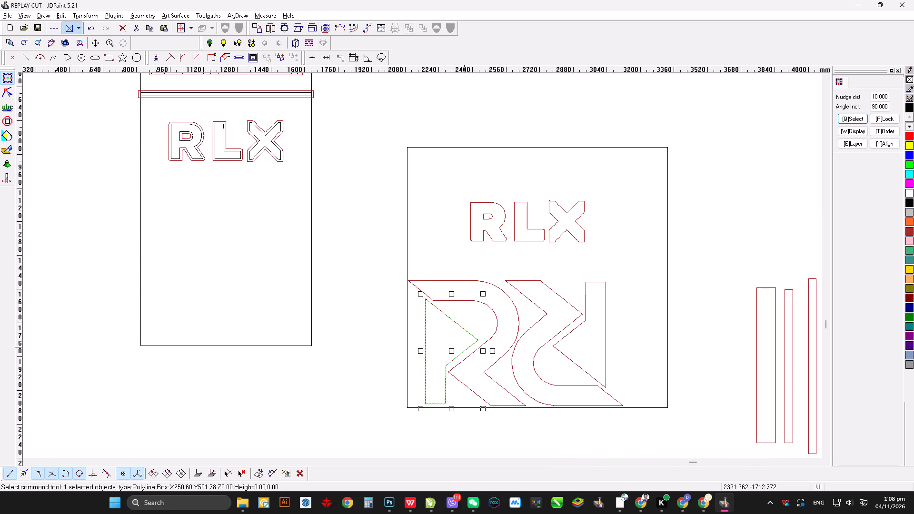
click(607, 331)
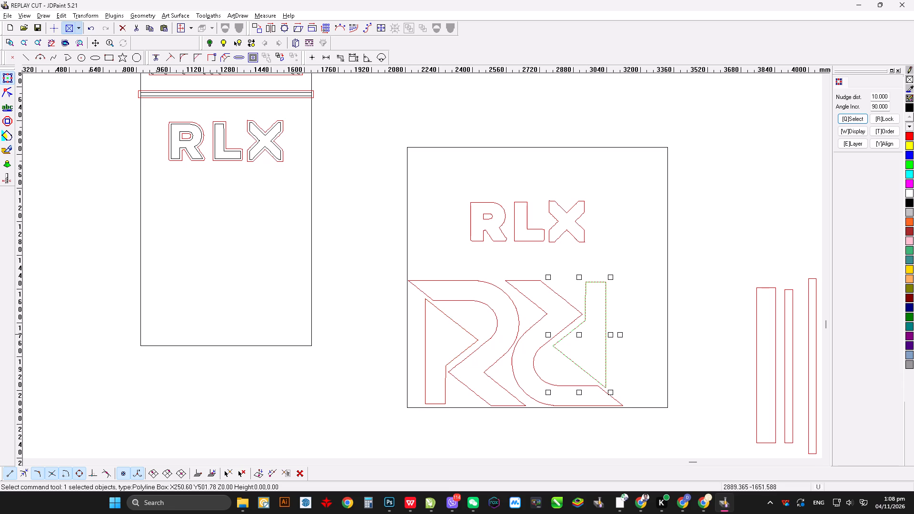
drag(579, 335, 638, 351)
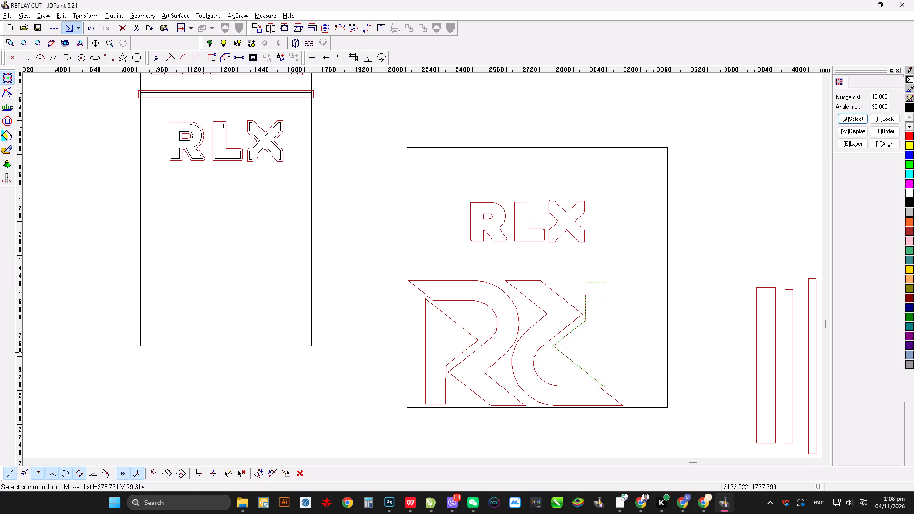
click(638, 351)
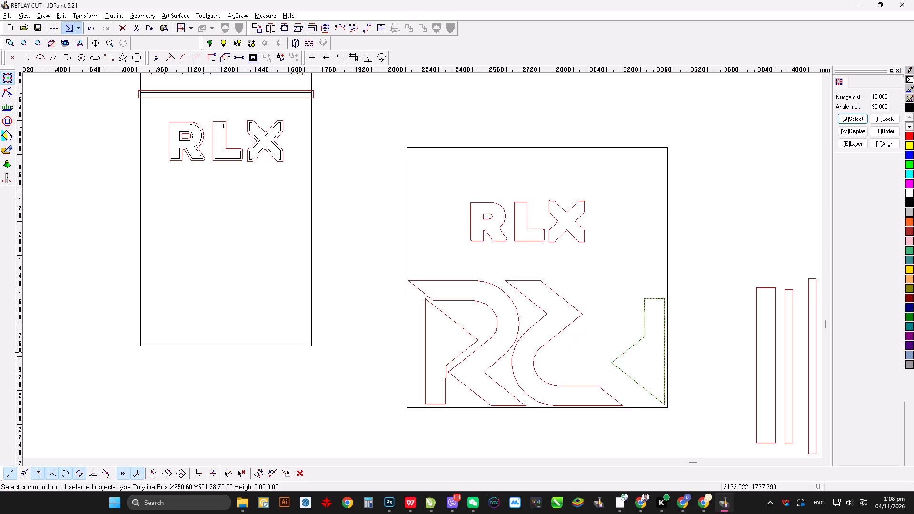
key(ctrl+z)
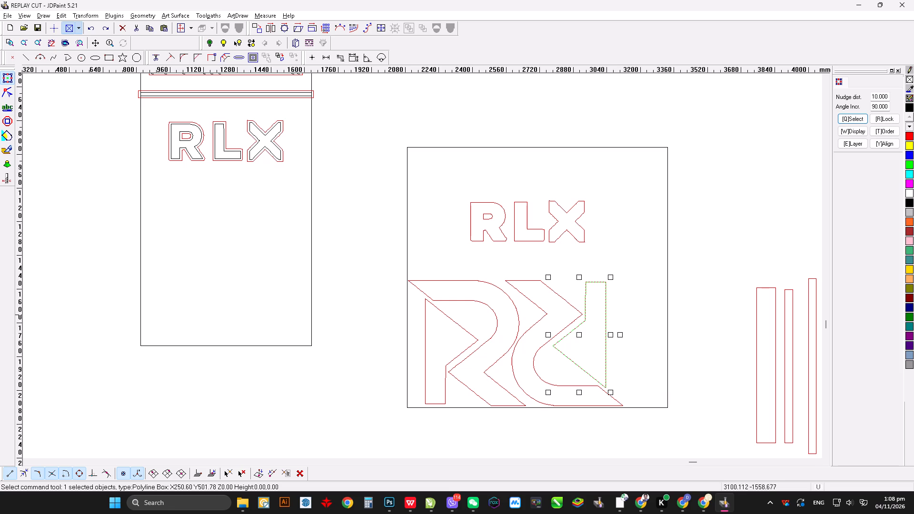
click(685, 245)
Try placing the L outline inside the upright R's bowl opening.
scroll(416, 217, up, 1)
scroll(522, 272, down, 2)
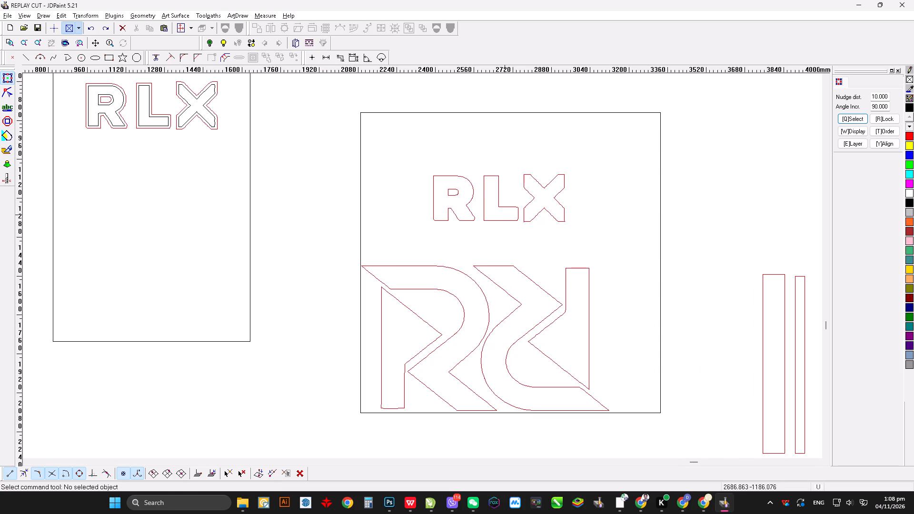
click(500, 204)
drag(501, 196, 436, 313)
Move the upright R's stem piece left, close to the square sheet's left edge.
click(409, 308)
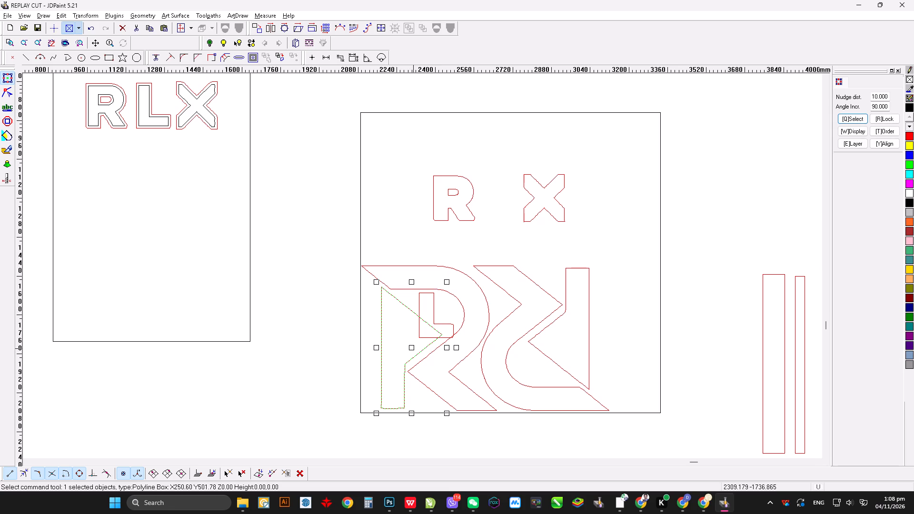
drag(412, 347, 394, 346)
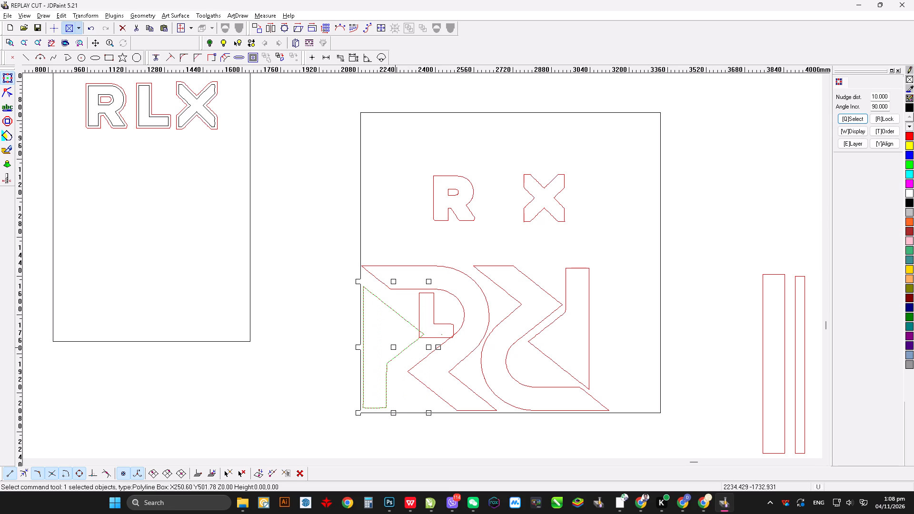
Move the L outline into the gap between the upright R's stem and diagonal leg, near the sheet's bottom edge.
click(437, 323)
drag(434, 315, 405, 386)
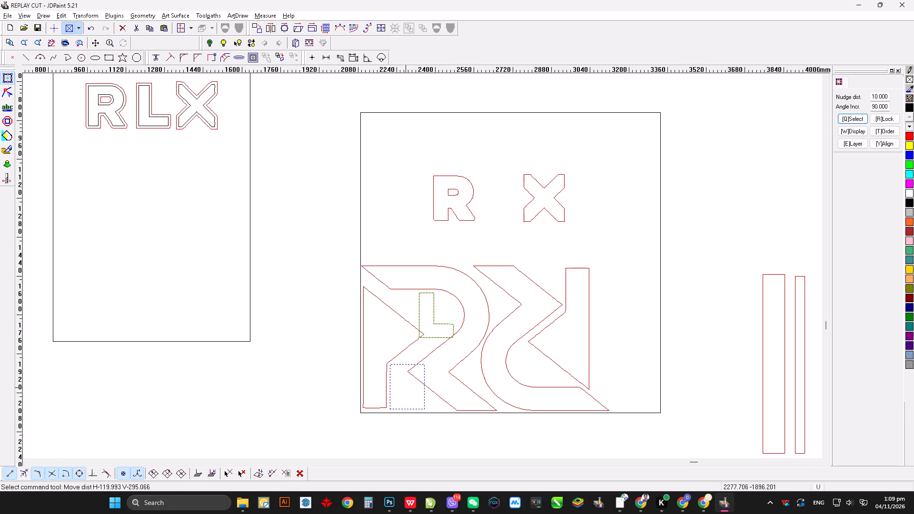
drag(405, 386, 404, 385)
click(404, 385)
scroll(396, 409, down, 4)
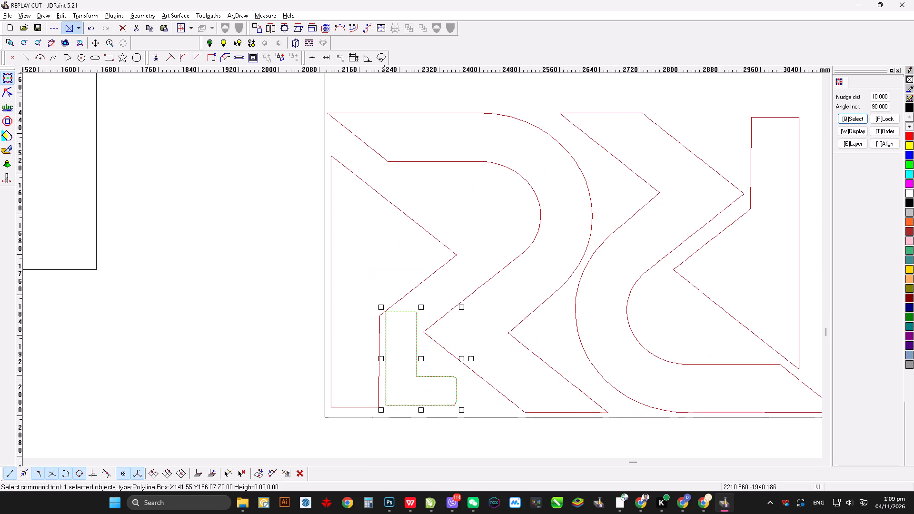
click(398, 298)
key(Left)
key(Right)
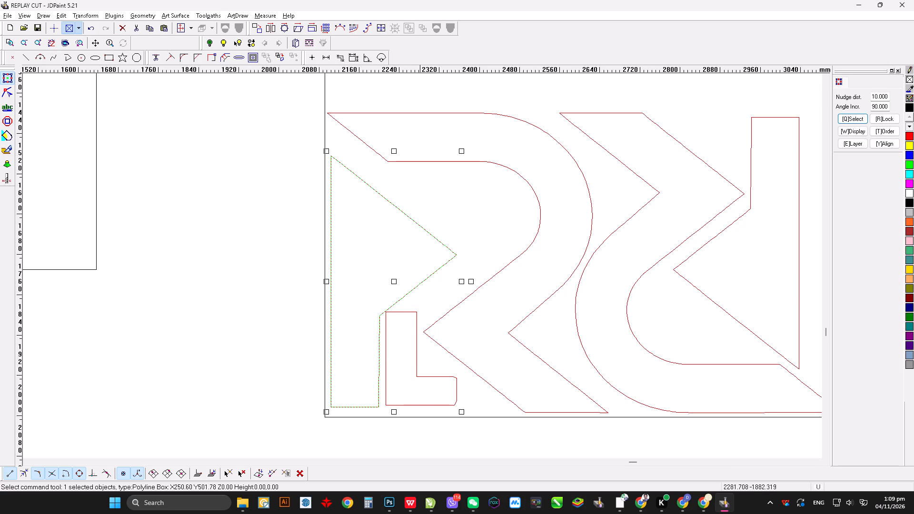
click(419, 352)
key(Right)
Set the nudge distance to 1 mm and fine-tune the L outline's position, slightly left and down within the gap.
click(884, 91)
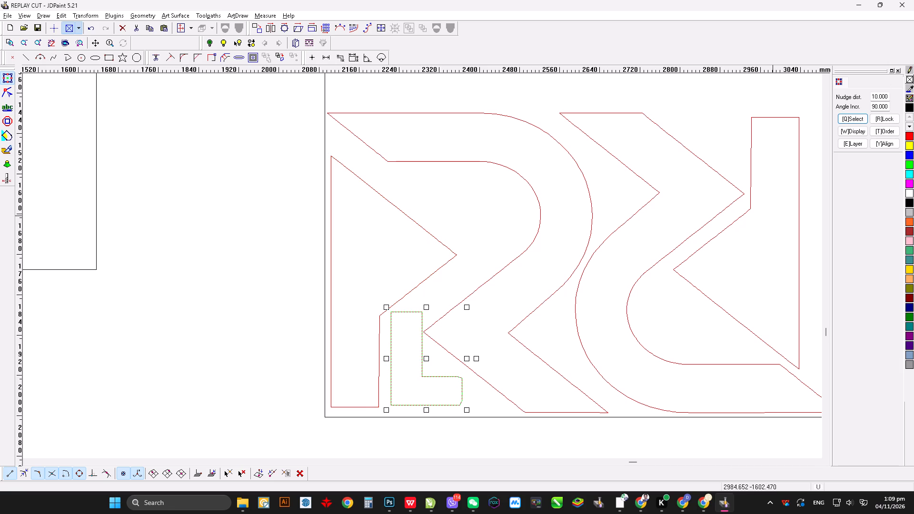
click(884, 98)
key(ctrl+a)
key(1)
key(Return)
key(Left)
key(Left)
key(Left)
key(Left)
key(Left)
key(Left)
key(Left)
key(Left)
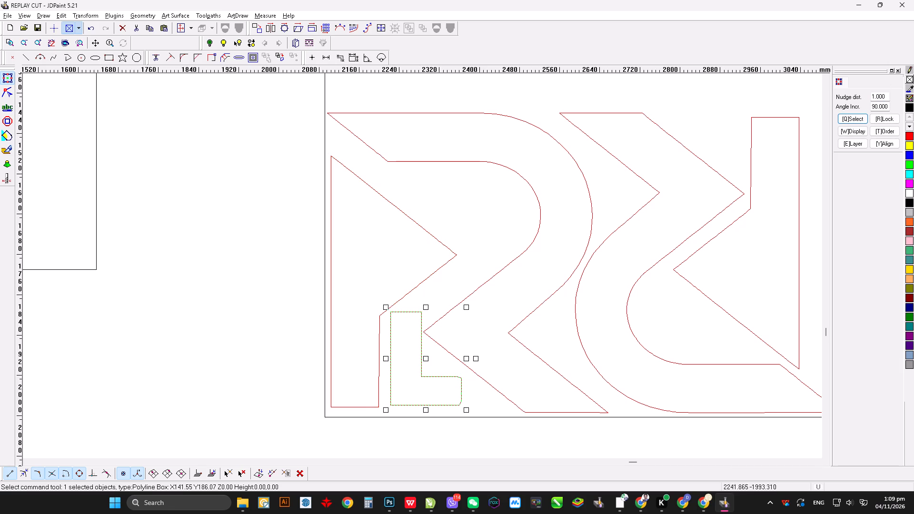
key(Down)
key(Down)
key(Right)
key(Right)
scroll(380, 356, up, 2)
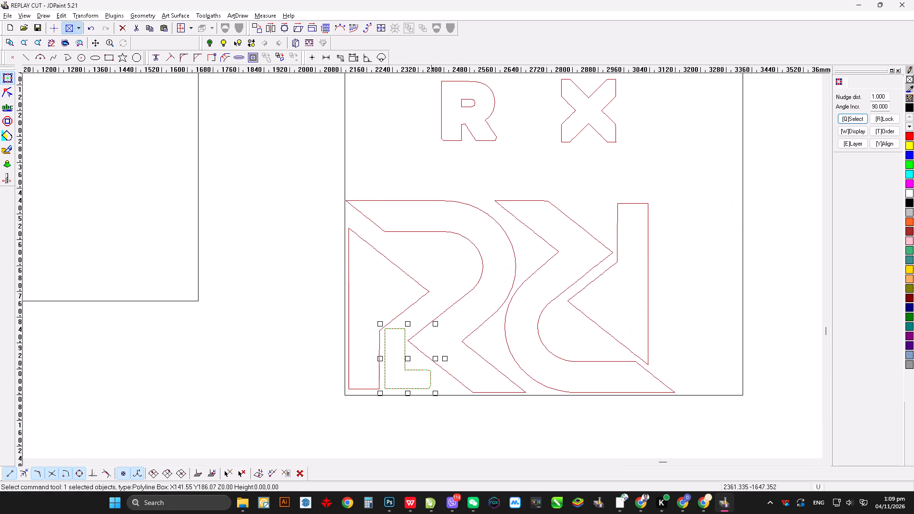
Nudge the upright R's stem piece upward in 1 mm steps to clear the L outline.
click(422, 278)
key(Up)
click(413, 281)
key(Up)
key(Up)
key(Up)
key(Up)
key(Up)
key(Up)
key(Up)
key(Up)
key(Up)
key(Up)
key(Up)
key(Up)
key(Up)
scroll(408, 286, down, 2)
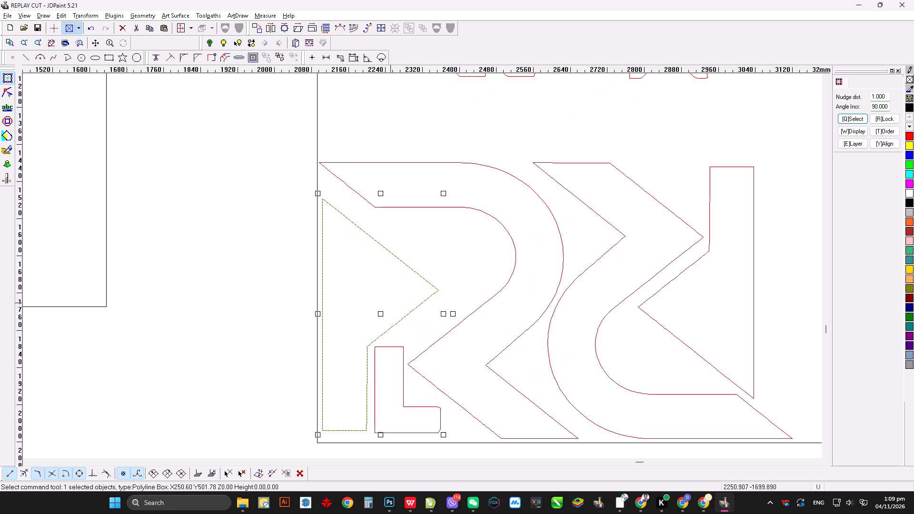
key(Up)
key(Down)
Nudge the L outline 1 mm up and 1 mm left beside the stem piece.
click(398, 346)
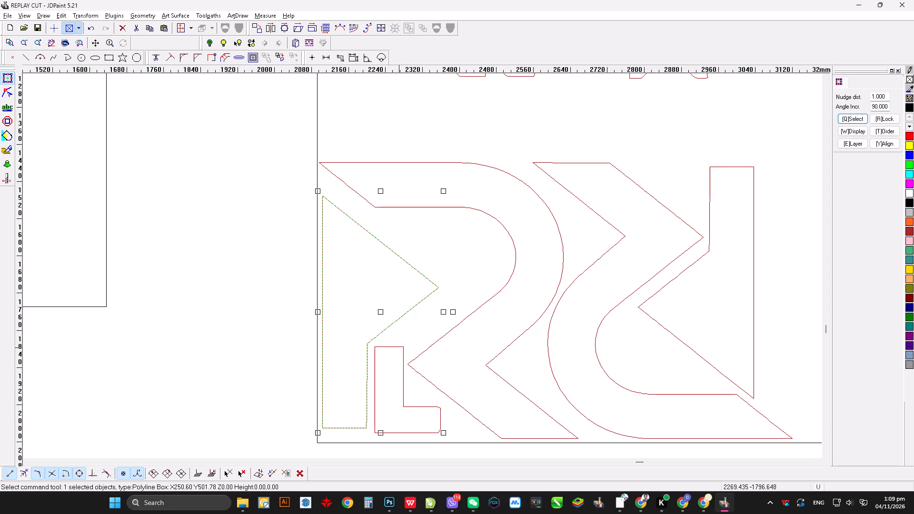
key(Up)
key(Left)
scroll(418, 344, up, 3)
scroll(457, 272, down, 2)
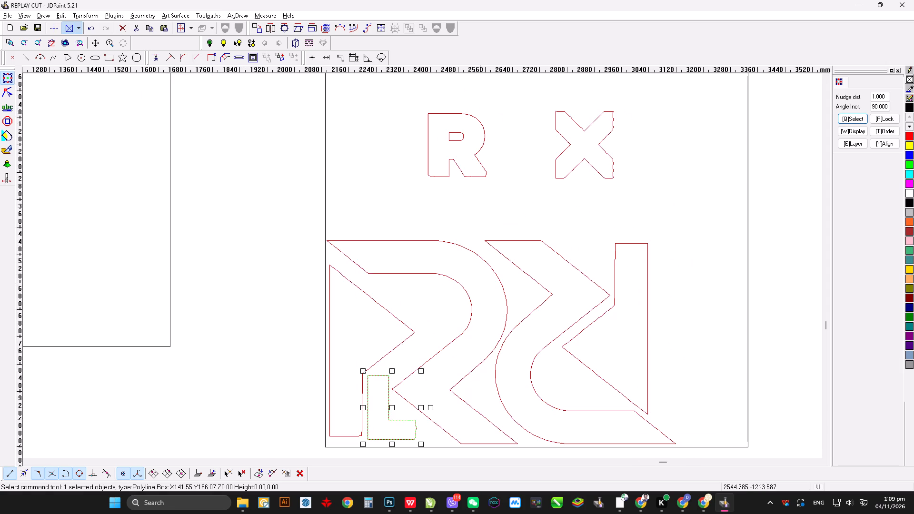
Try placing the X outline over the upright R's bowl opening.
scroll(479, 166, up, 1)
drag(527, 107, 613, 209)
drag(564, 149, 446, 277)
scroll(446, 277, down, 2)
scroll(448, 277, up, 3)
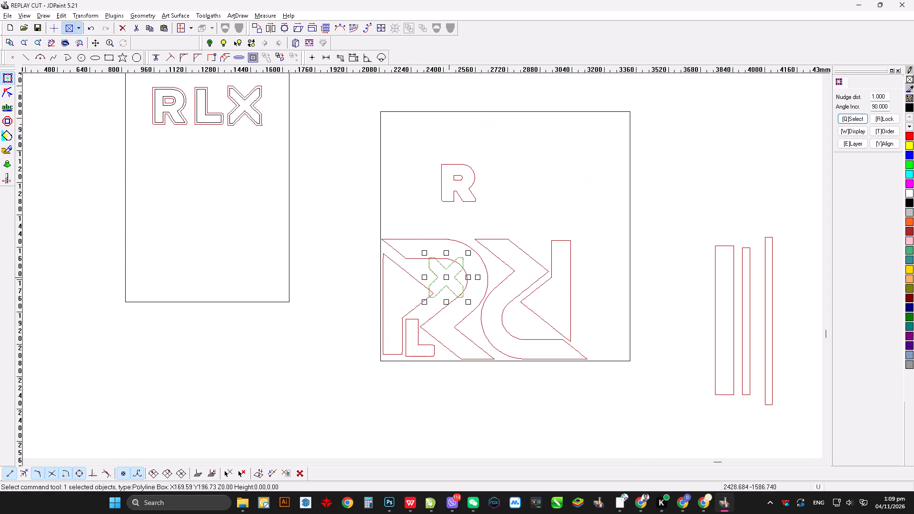
Move the X outline back above the large Rs, close beside the small R.
drag(445, 277, 509, 186)
click(580, 194)
Move the inverted large R's stem piece away from its bowl, into the sheet's bottom-right corner.
scroll(556, 195, up, 2)
scroll(558, 247, down, 3)
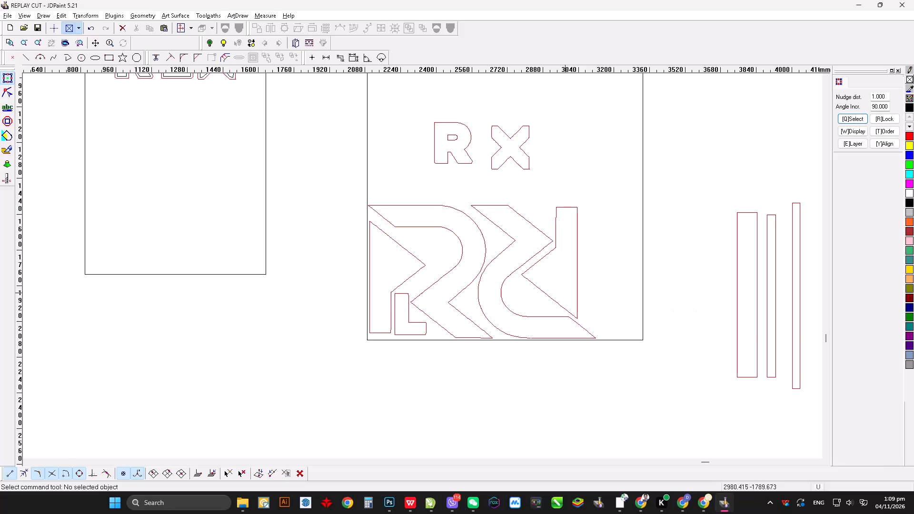
click(576, 272)
drag(549, 264, 576, 272)
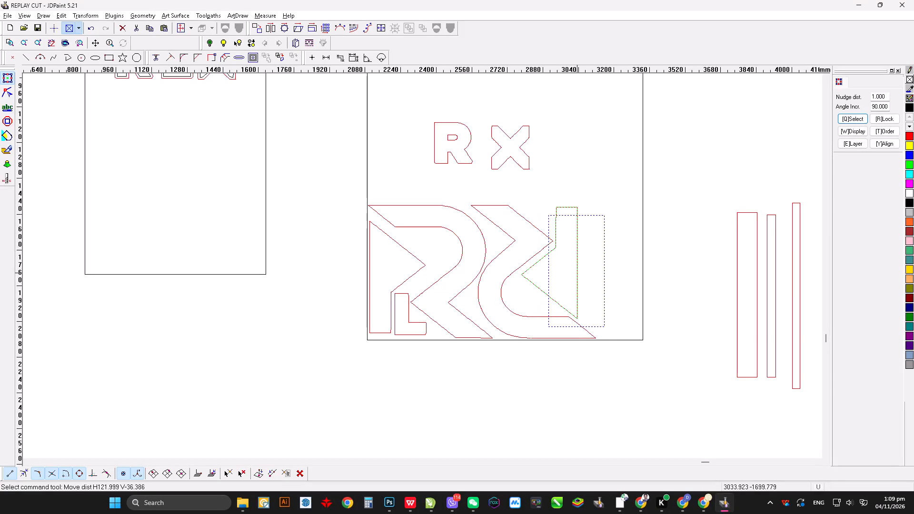
drag(576, 272, 576, 275)
click(576, 275)
click(576, 277)
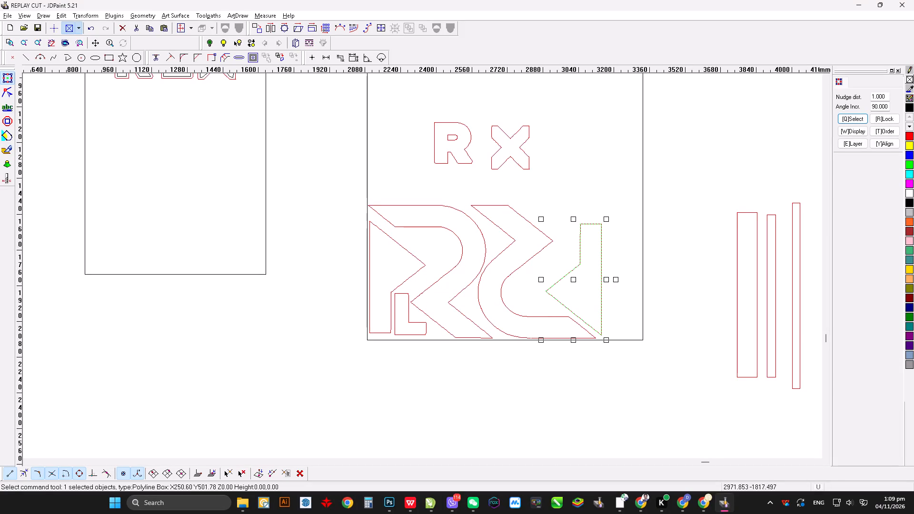
drag(572, 279, 604, 281)
click(604, 281)
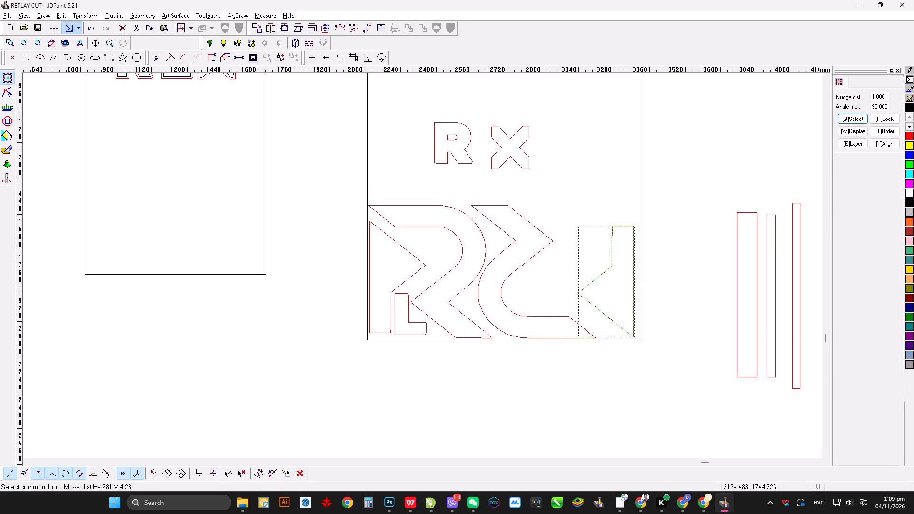
click(608, 282)
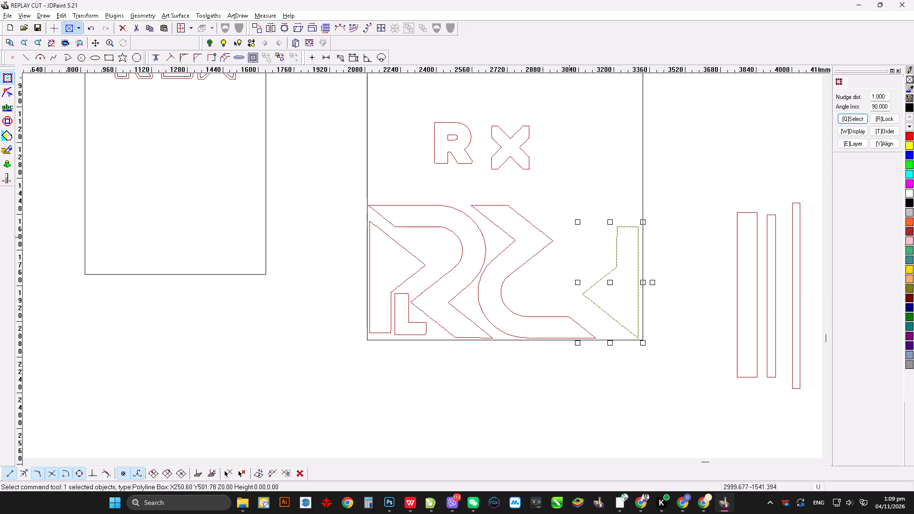
Move the small R outline into the inverted large R's bowl opening and rotate it 90° counter-clockwise.
drag(409, 109, 498, 194)
drag(454, 145, 535, 292)
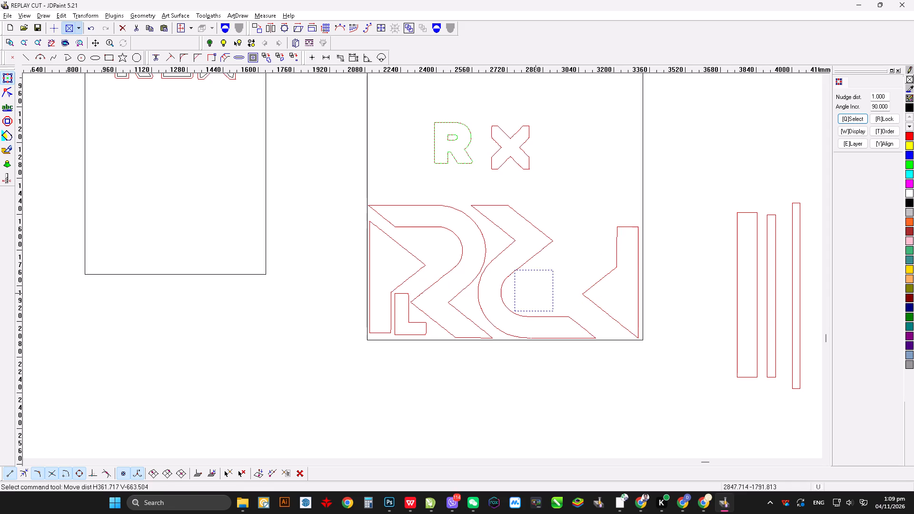
drag(535, 292, 535, 293)
scroll(534, 296, down, 2)
key(shift+Left)
scroll(536, 299, down, 3)
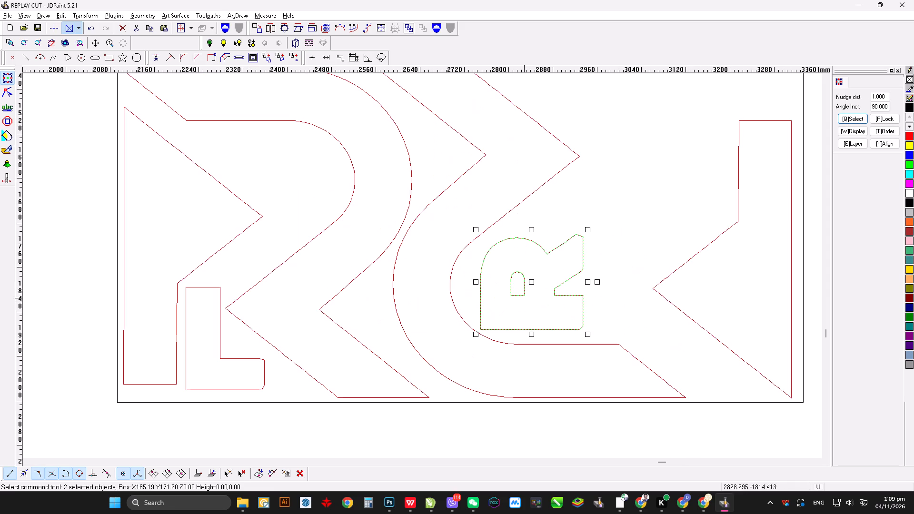
drag(533, 280, 527, 272)
click(527, 272)
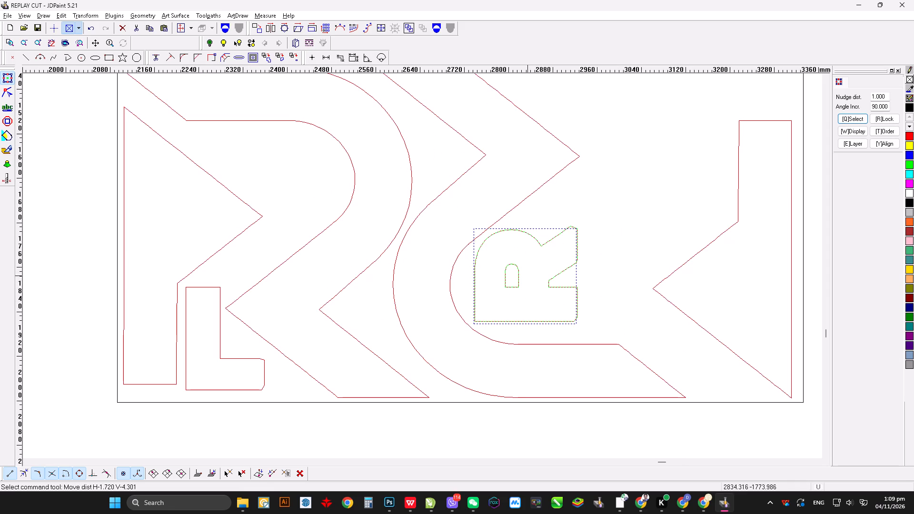
click(527, 275)
scroll(524, 283, up, 4)
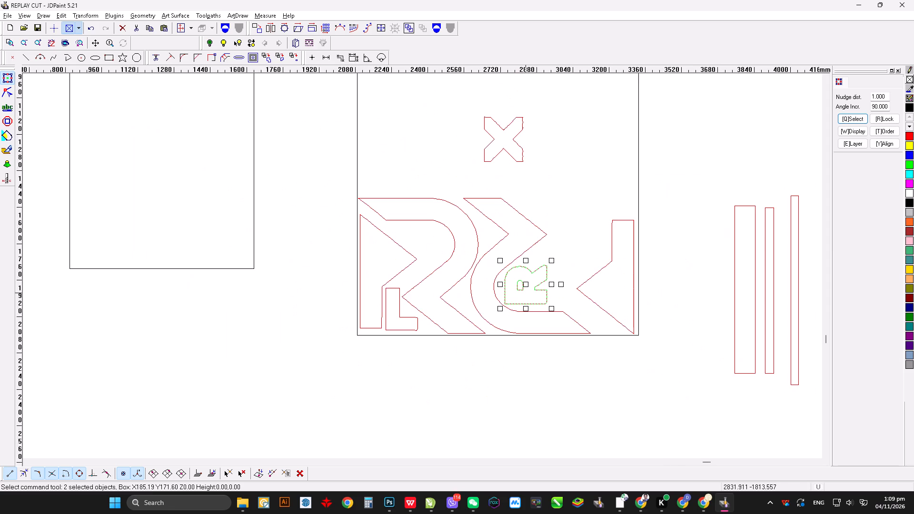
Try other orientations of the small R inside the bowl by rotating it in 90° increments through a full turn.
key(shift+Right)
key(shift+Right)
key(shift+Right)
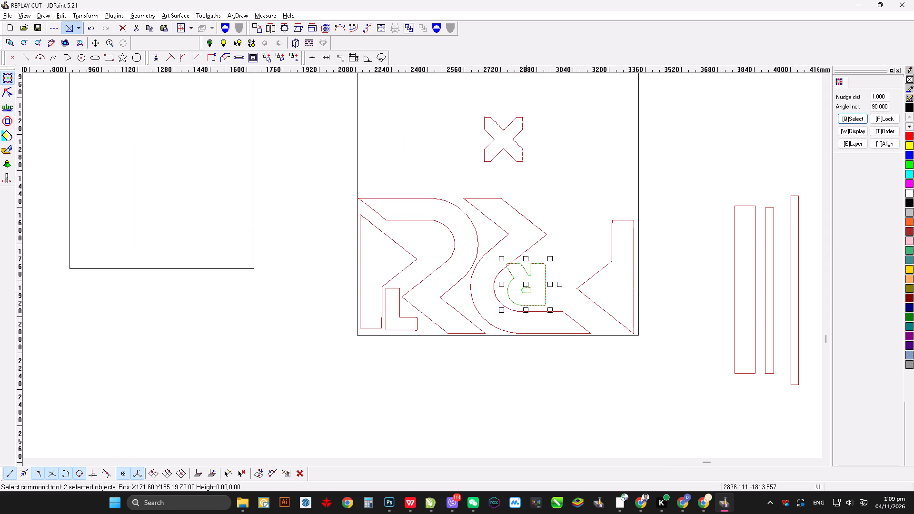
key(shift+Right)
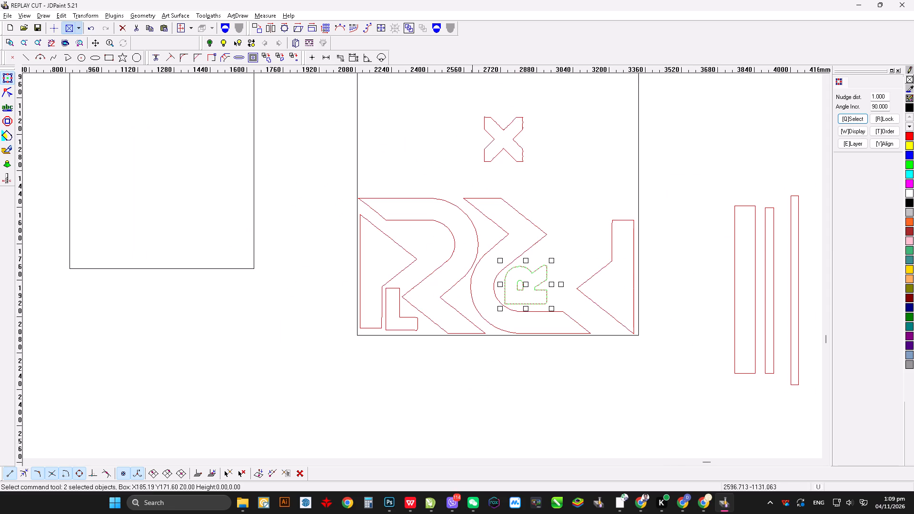
Move the X outline into the gap between the inverted large R and its separate stem piece, above the small R.
drag(462, 105, 546, 190)
drag(504, 140, 584, 223)
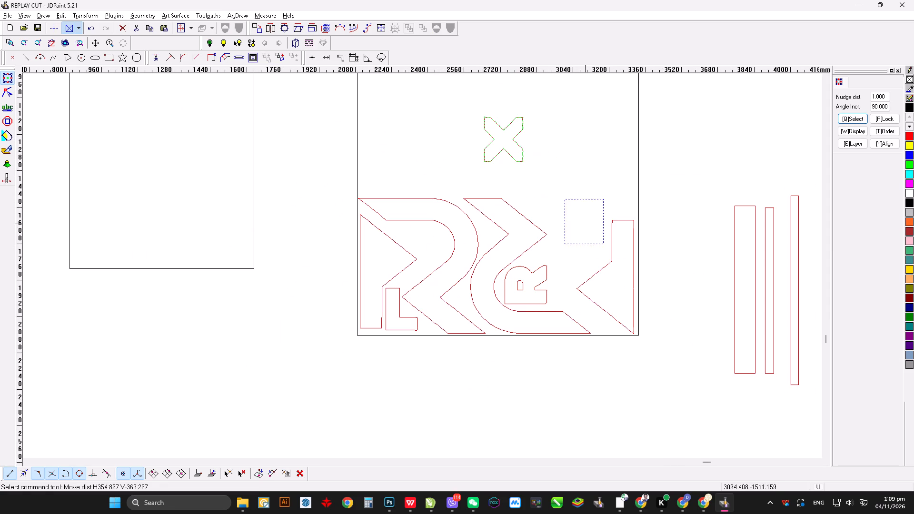
drag(584, 223, 570, 254)
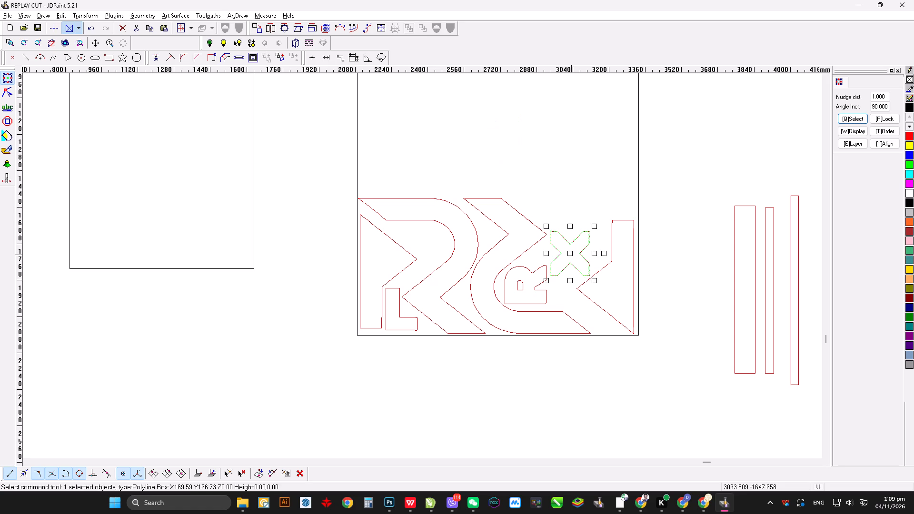
Duplicate the L outline and place the copy in the upright large R's bowl opening.
click(397, 306)
click(397, 306)
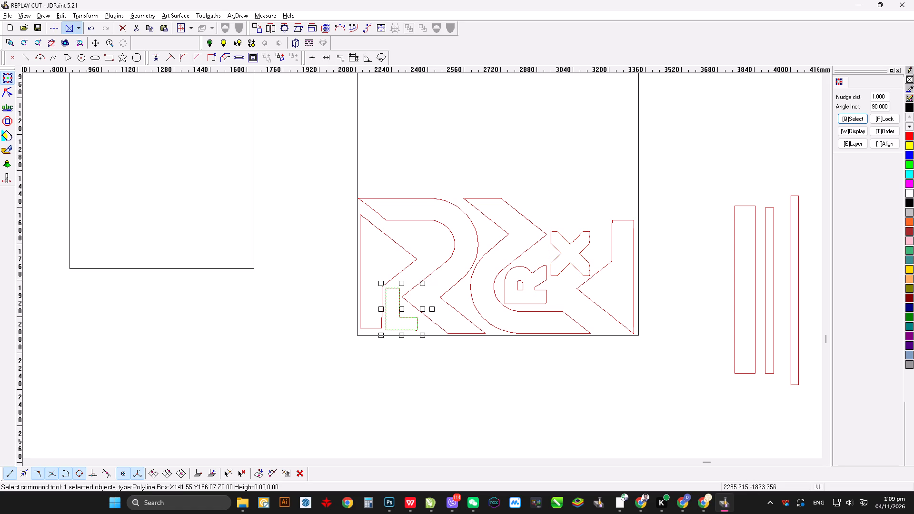
key(ctrl+c)
key(ctrl+v)
drag(403, 309, 567, 296)
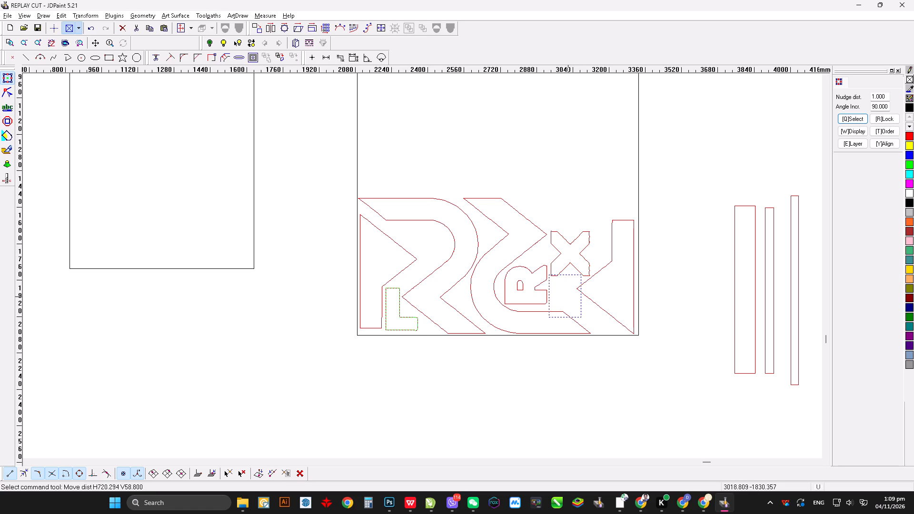
drag(567, 296, 420, 242)
Rotate the L copy roughly upside down with a slight tilt and reposition it to fit the upright R's bowl opening.
scroll(423, 242, down, 5)
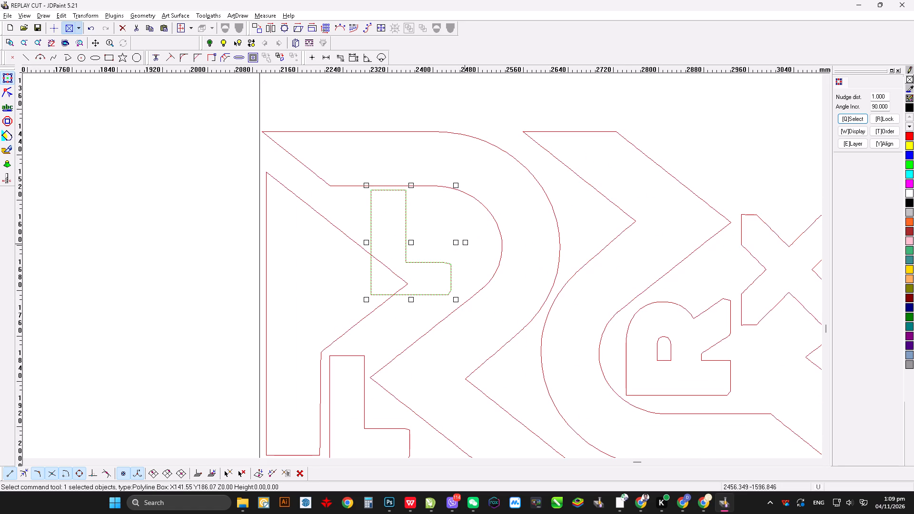
drag(464, 243, 328, 328)
drag(492, 227, 490, 269)
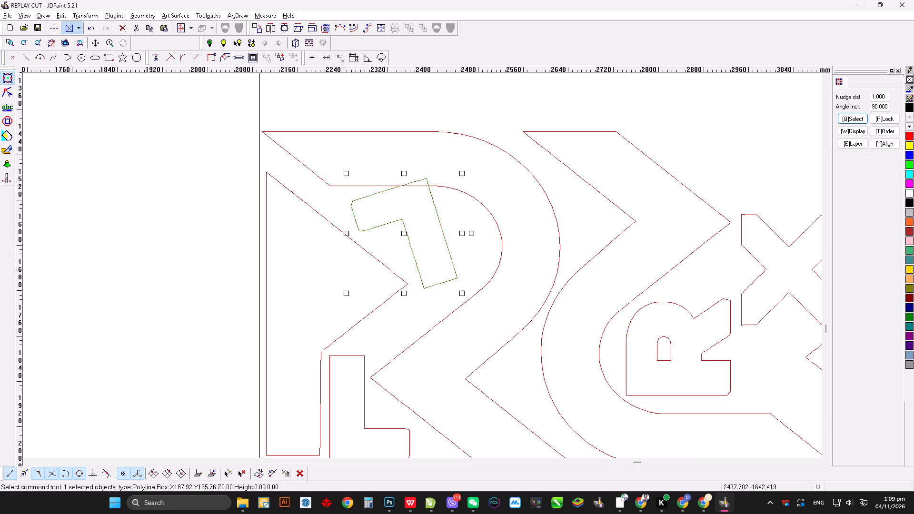
drag(403, 233, 414, 263)
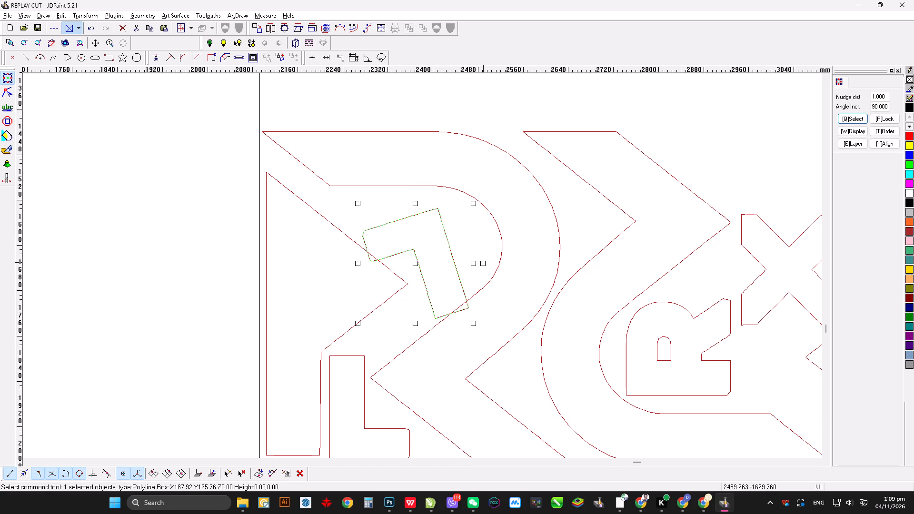
drag(482, 262, 466, 296)
drag(422, 268, 427, 263)
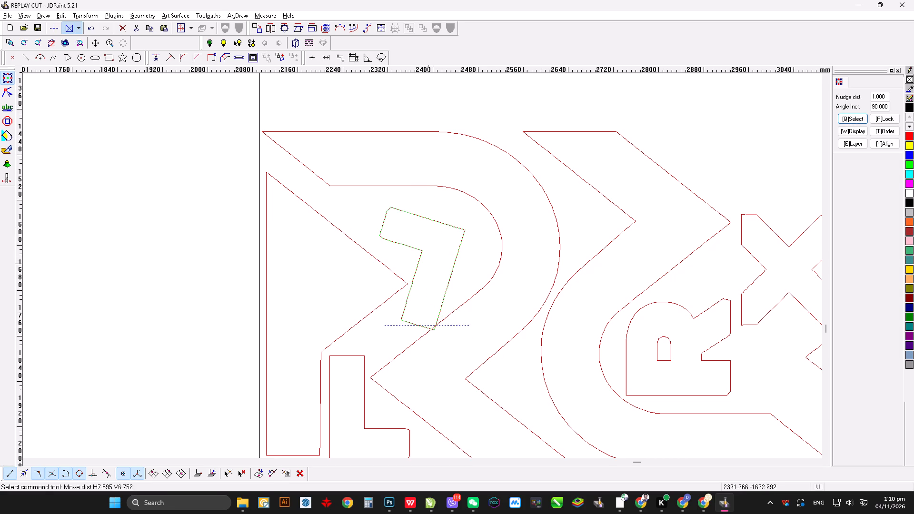
drag(427, 263, 428, 252)
click(485, 253)
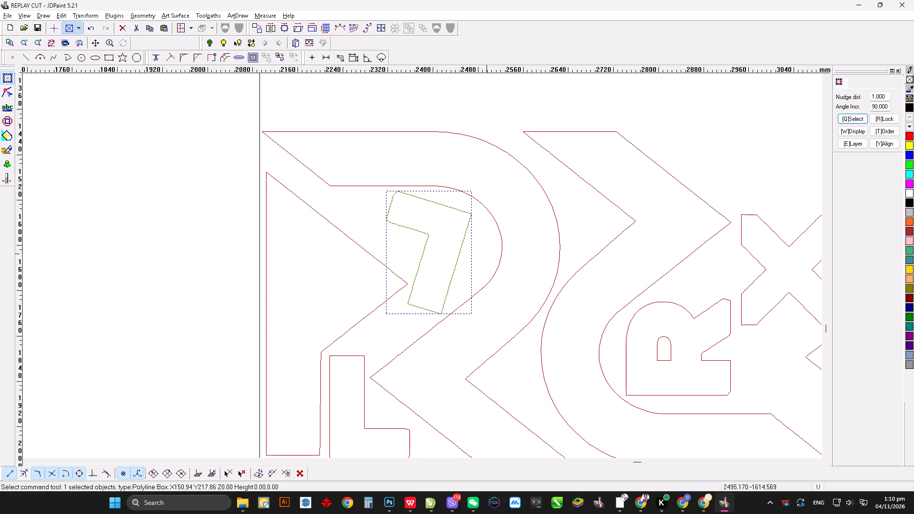
Nudge the tilted L copy up and right in 1 mm steps to clear the bowl's edges.
key(Up)
key(Up)
key(Right)
key(Right)
key(Up)
key(Up)
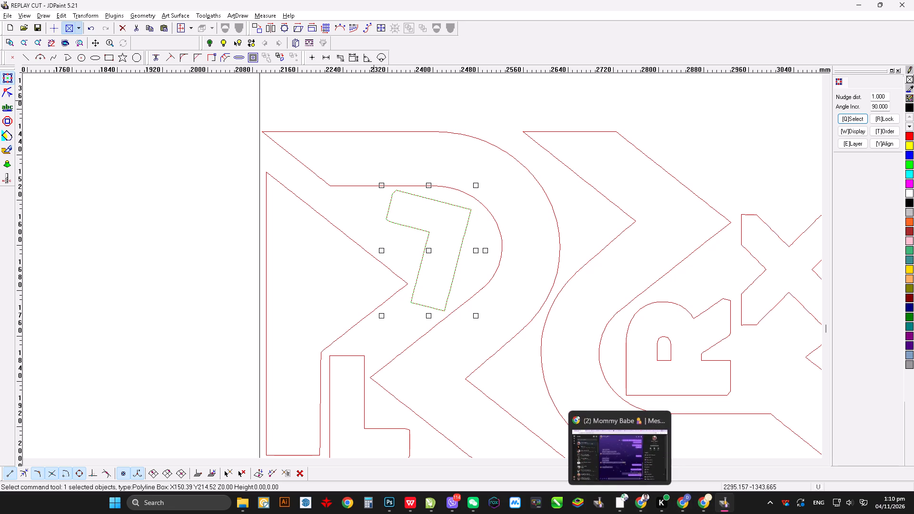
click(137, 196)
Review the nested letter outlines and the free space remaining on the sheet.
scroll(126, 243, up, 5)
scroll(503, 264, down, 2)
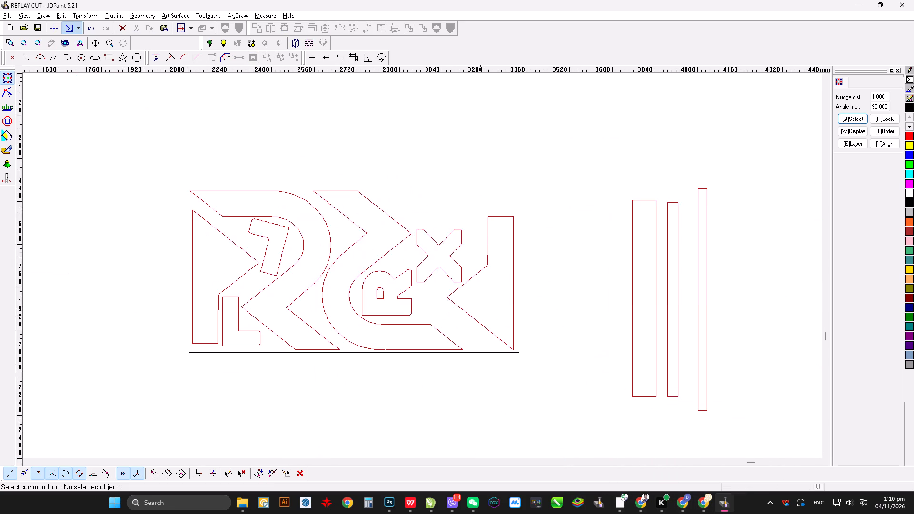
scroll(478, 270, down, 1)
click(478, 271)
scroll(496, 335, up, 3)
click(533, 246)
scroll(450, 292, down, 2)
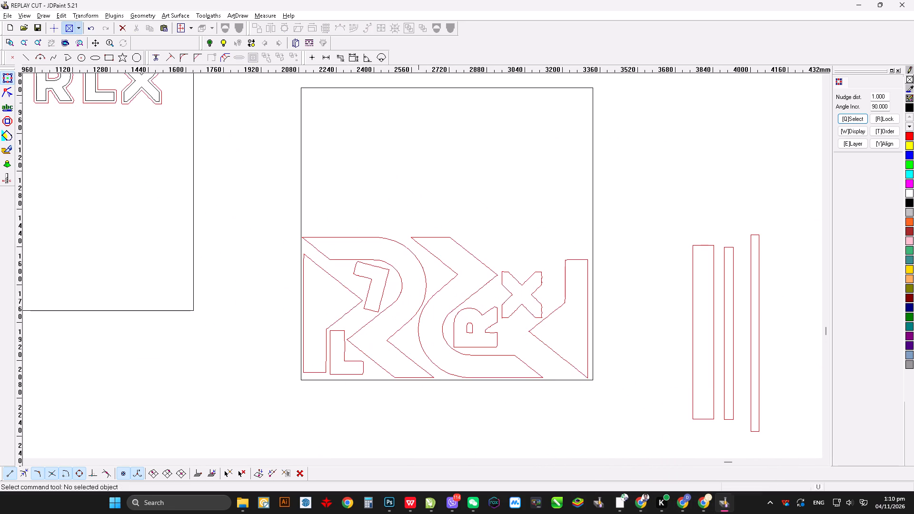
scroll(494, 326, down, 1)
drag(410, 412, 406, 408)
scroll(501, 342, up, 2)
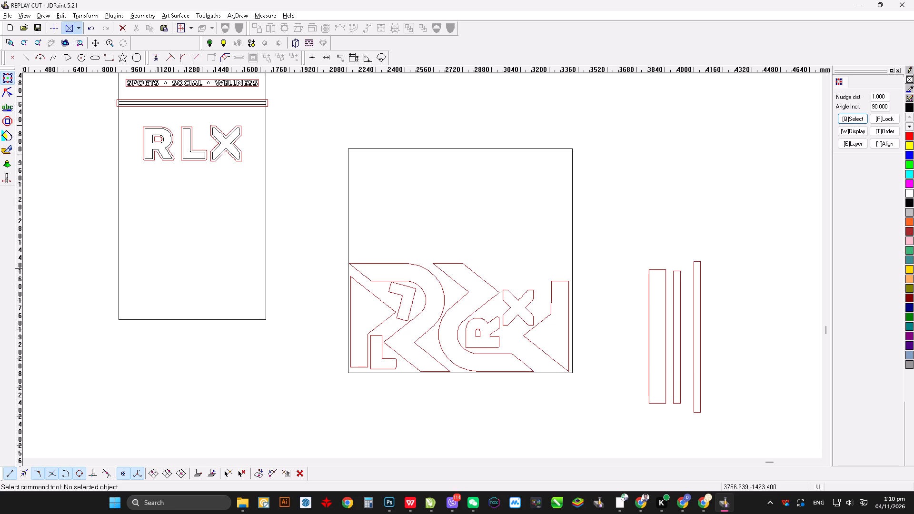
Rotate the three strip outlines beside the sheet 90° clockwise so they lie horizontally.
drag(627, 226, 754, 442)
key(shift+Right)
click(684, 389)
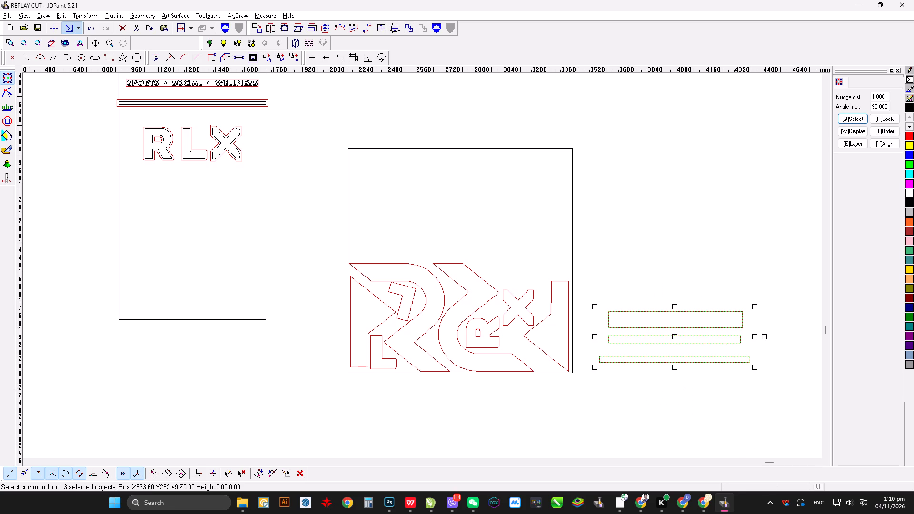
Move the longest strip onto the sheet, just above the upright large R and near the sheet's left edge.
click(674, 365)
drag(673, 359, 424, 256)
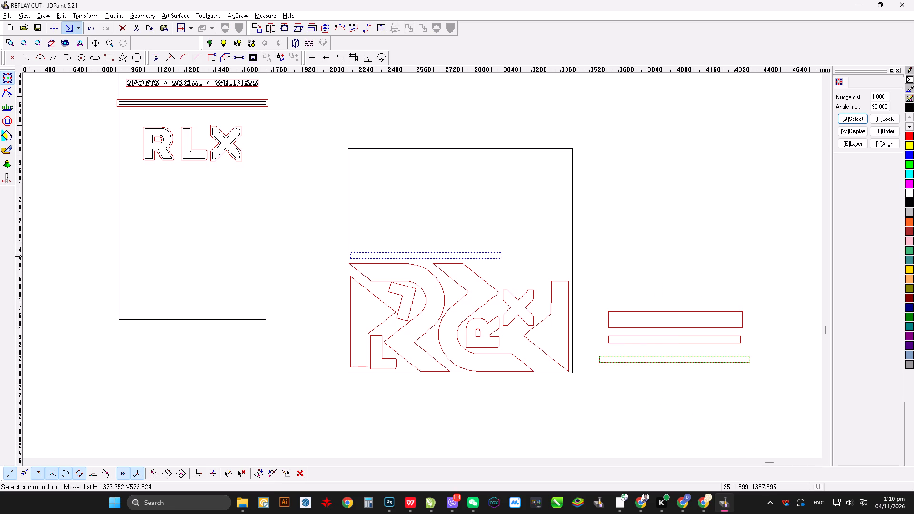
drag(424, 256, 423, 258)
click(647, 285)
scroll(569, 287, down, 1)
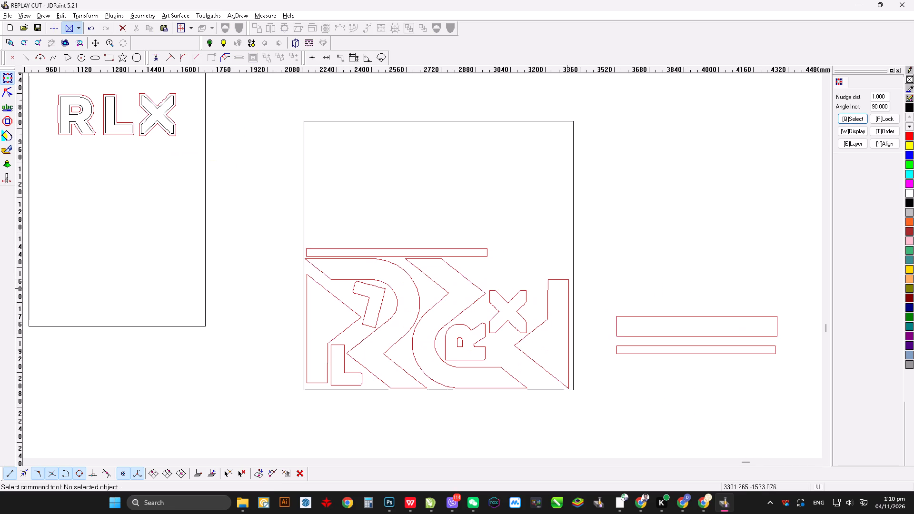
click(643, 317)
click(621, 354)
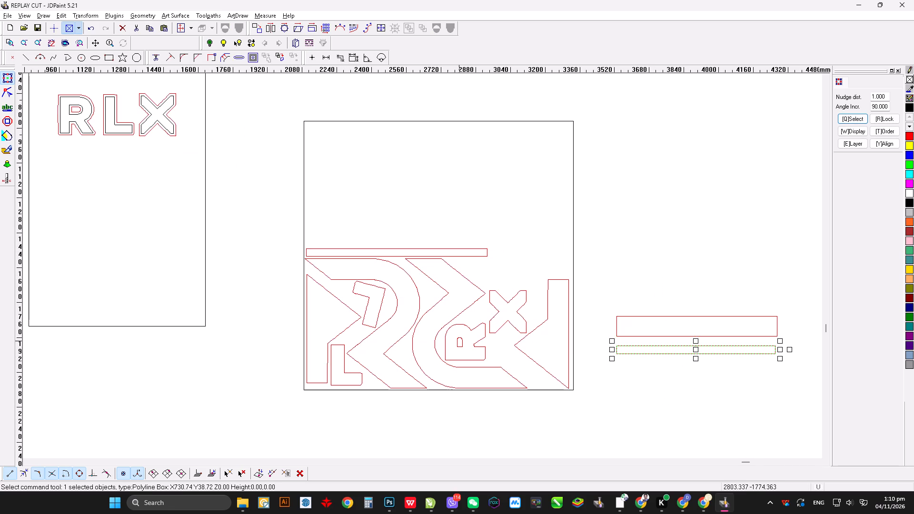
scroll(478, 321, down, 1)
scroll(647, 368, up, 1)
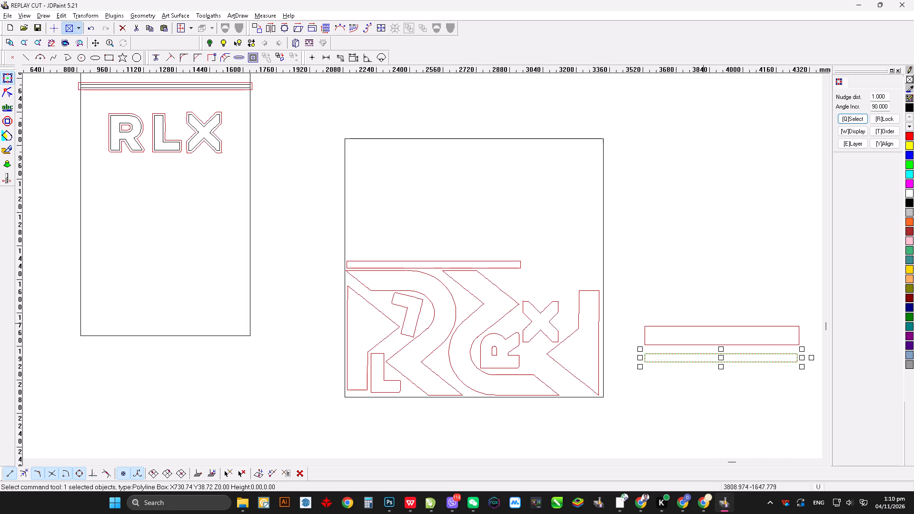
Duplicate the long strip on the sheet and nudge the copy up in 1 mm steps to about 45 mm above the original.
click(468, 258)
key(ctrl+c)
key(ctrl+v)
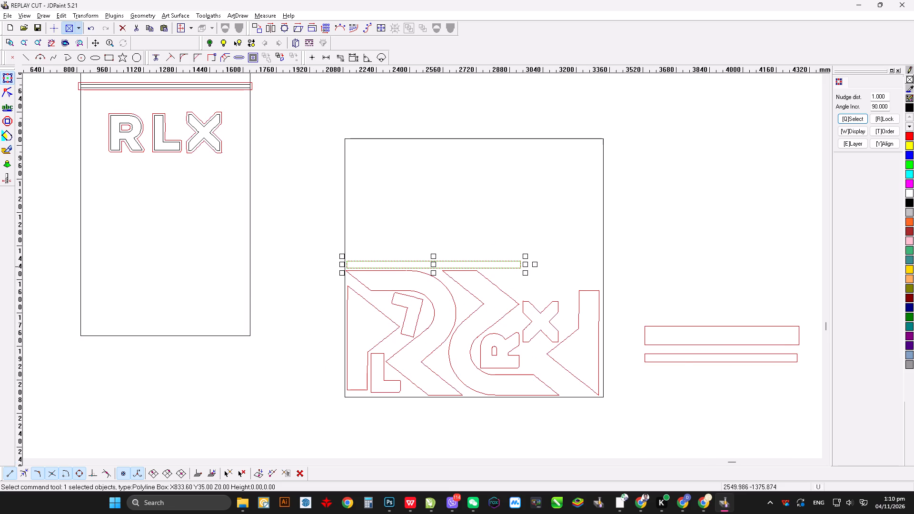
scroll(439, 266, down, 3)
key(Up)
key(Up)
key(Up)
key(Up)
key(Up)
key(Up)
key(Up)
key(Up)
key(Up)
key(Up)
key(Up)
key(Up)
key(Up)
key(Up)
key(Up)
key(Up)
key(Up)
key(Up)
key(Up)
key(Up)
key(Up)
key(Up)
scroll(415, 267, down, 2)
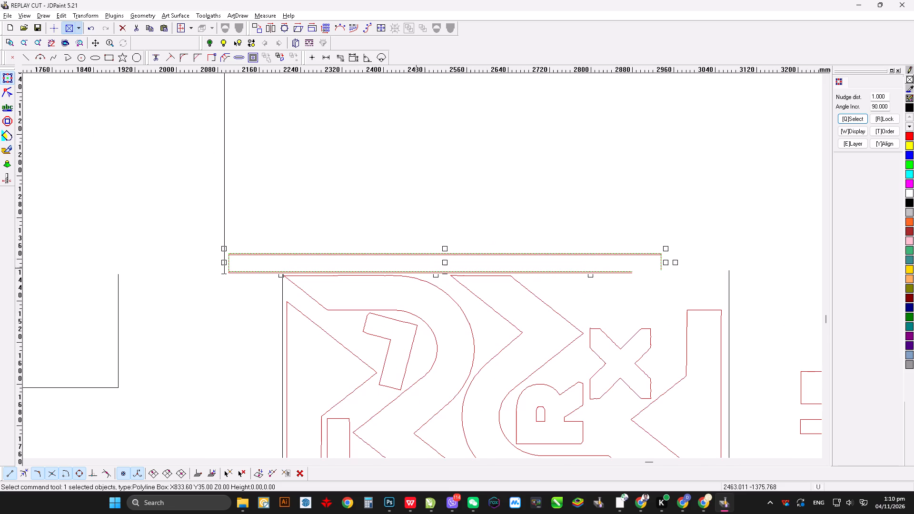
key(Up)
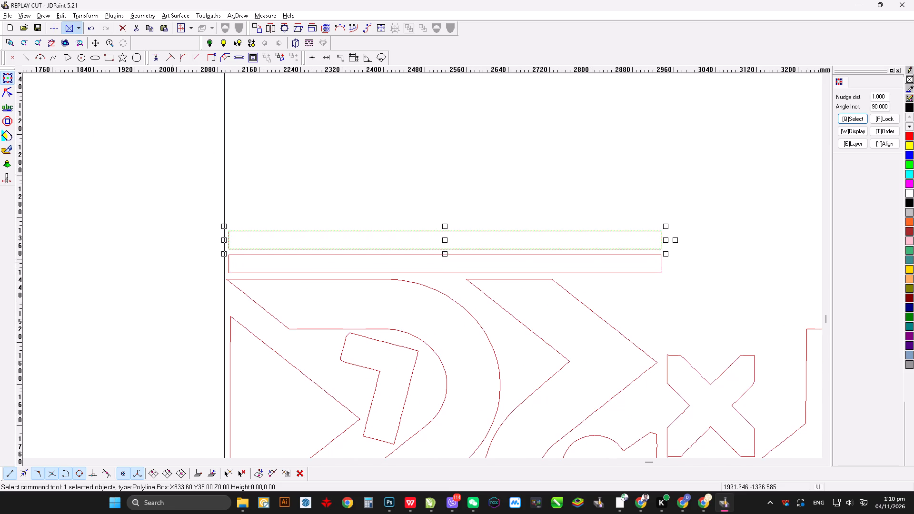
click(172, 261)
Move the X outline up near the end of the two long strips and rotate it about 45° into a plus orientation.
scroll(344, 207, up, 4)
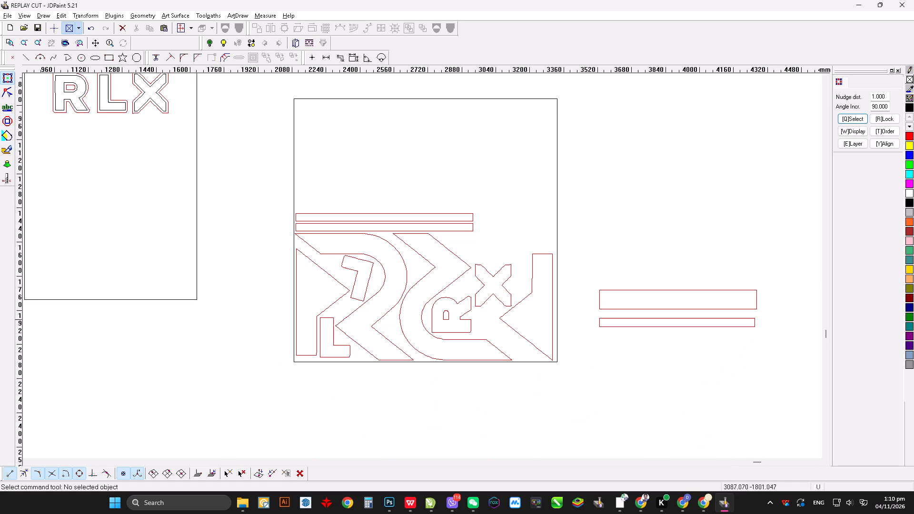
scroll(503, 318, down, 2)
click(485, 289)
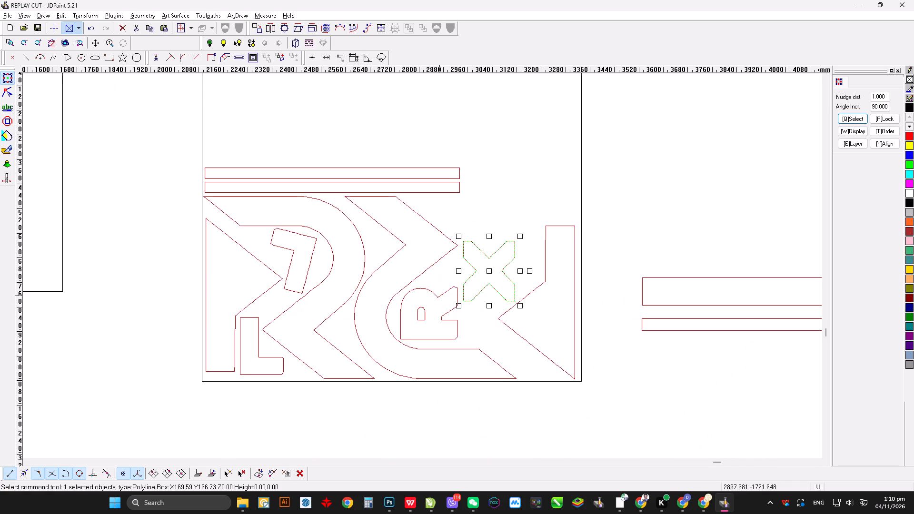
drag(488, 271, 492, 272)
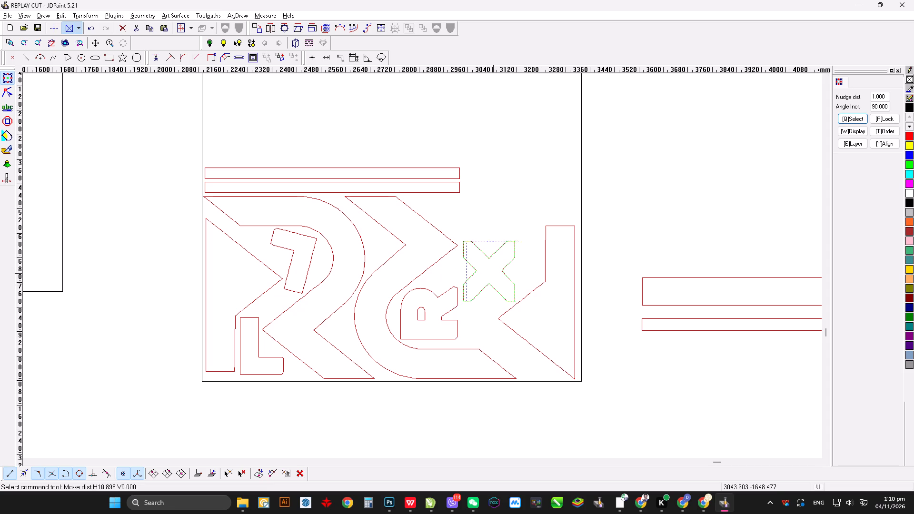
drag(492, 272, 478, 226)
drag(478, 226, 478, 228)
drag(518, 227, 514, 193)
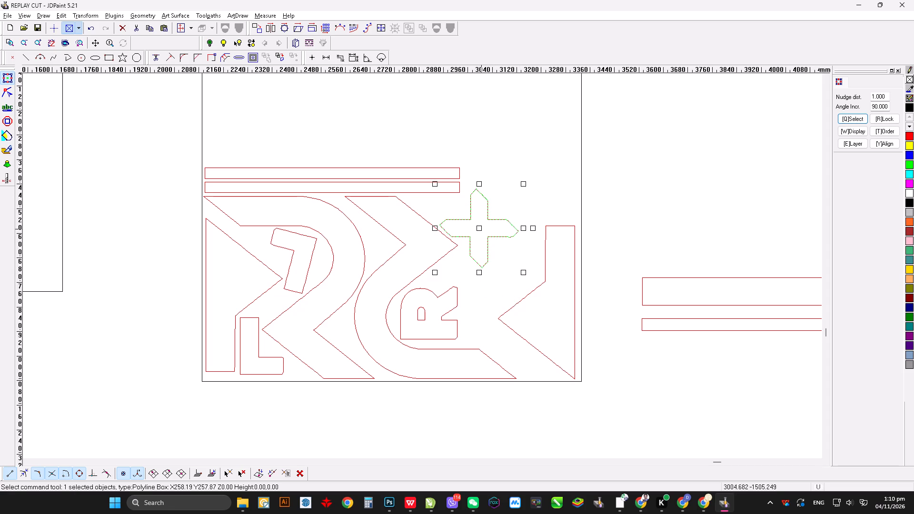
drag(480, 228, 475, 216)
click(475, 216)
click(474, 216)
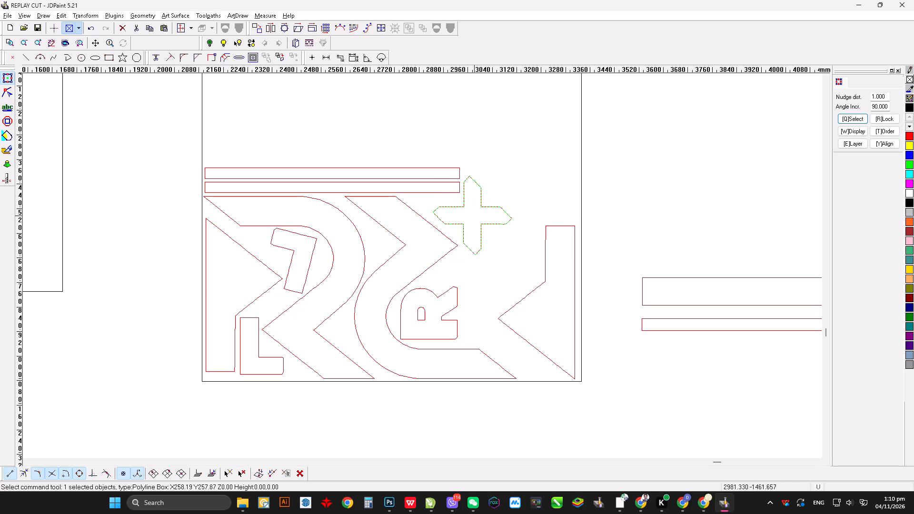
click(472, 214)
click(484, 247)
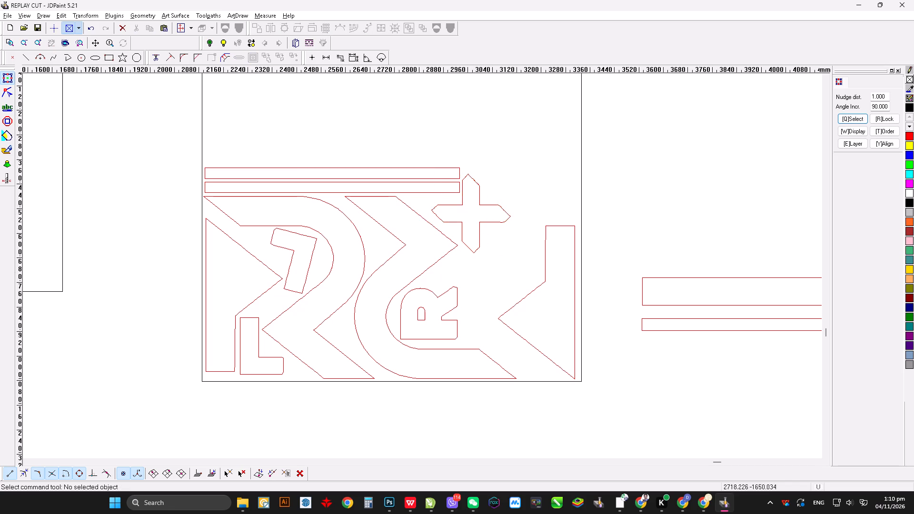
Duplicate the small R, place the copy below the rotated X, rotate it 180° and nudge it 10 mm left.
drag(378, 272, 487, 350)
key(ctrl+c)
key(ctrl+v)
drag(430, 312, 478, 285)
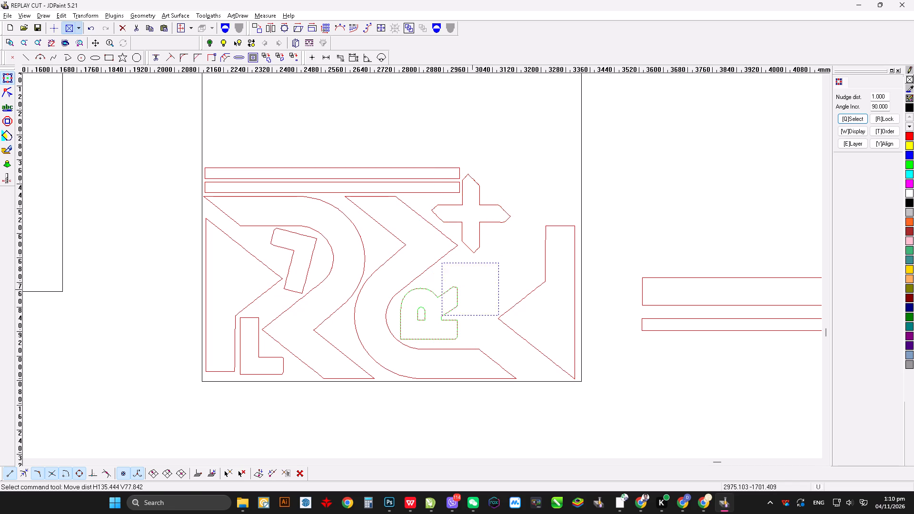
drag(478, 285, 496, 282)
click(496, 282)
key(shift+Right)
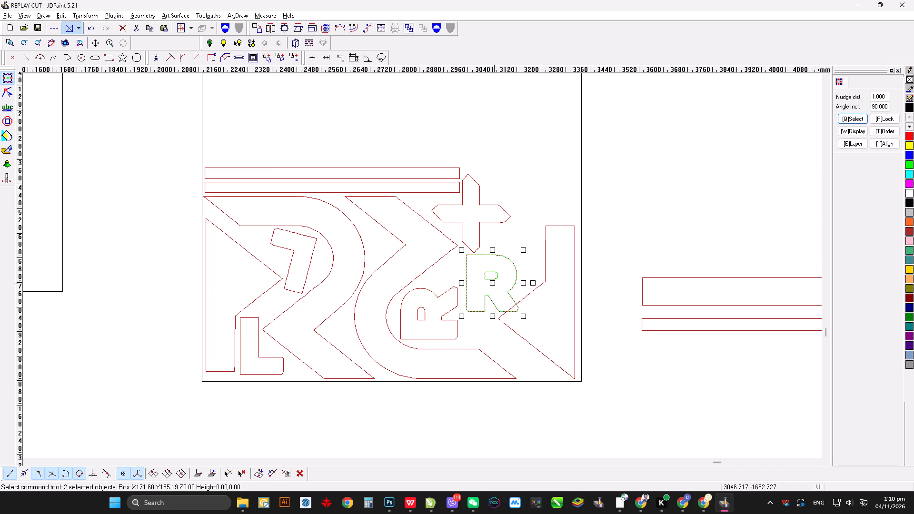
key(shift+Right)
key(Left)
key(Left)
key(Left)
key(Left)
key(Left)
key(Left)
key(Left)
key(Left)
key(Left)
key(Left)
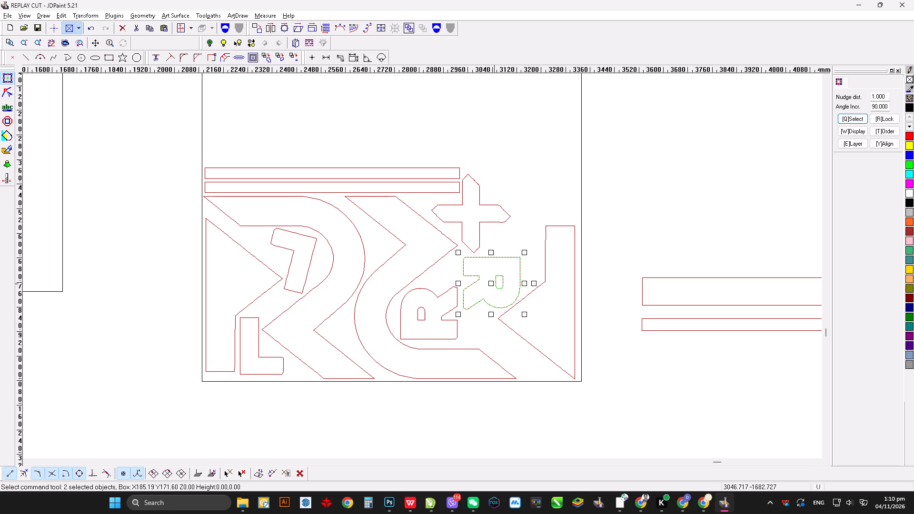
Duplicate the rotated X to the right of the original, then try a slight rotation of the copy and undo it.
double_click(483, 218)
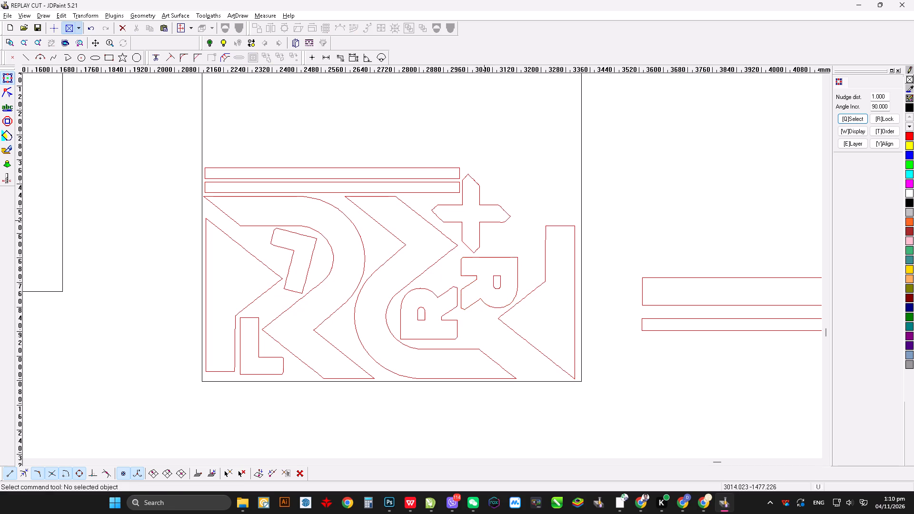
key(ctrl+c)
key(ctrl+v)
drag(472, 214, 525, 220)
drag(525, 220, 525, 221)
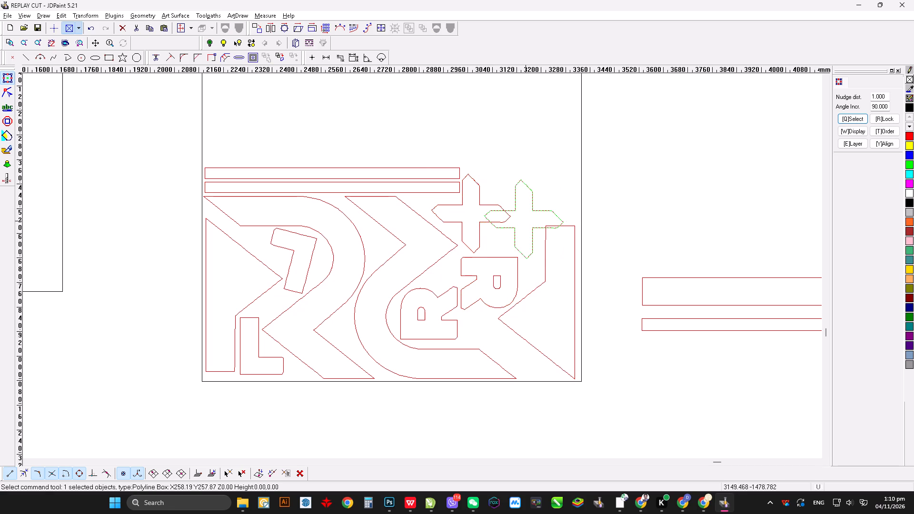
drag(525, 221, 521, 230)
drag(574, 229, 571, 213)
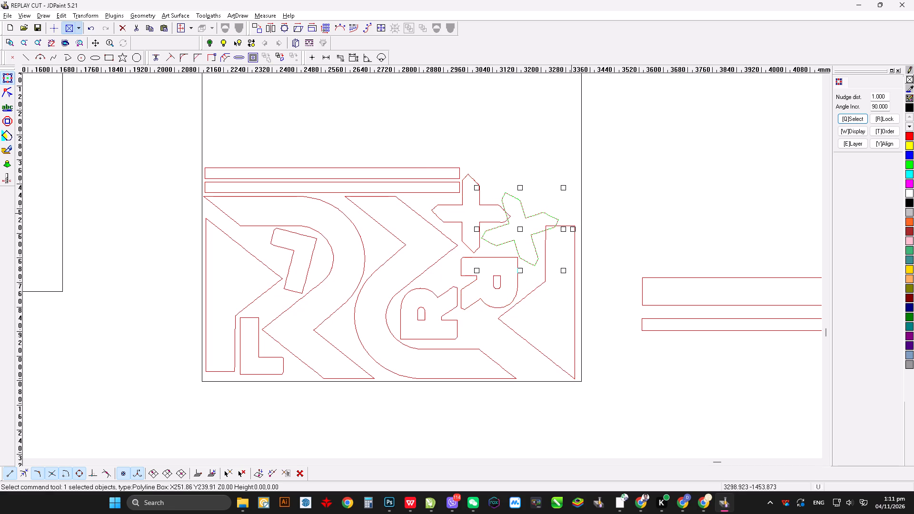
key(ctrl+z)
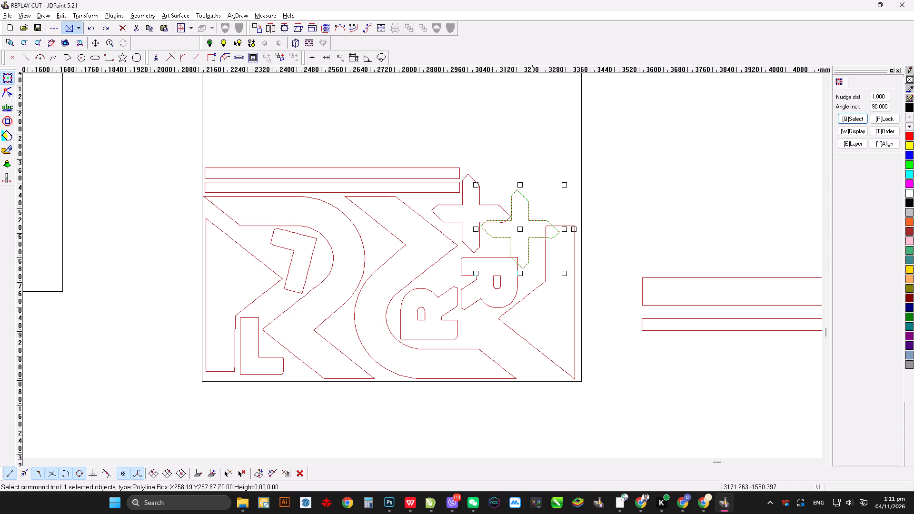
Reposition the X copy diagonally up and right of the original X, above the inverted large R's upright stem.
drag(521, 231, 522, 204)
drag(522, 204, 528, 208)
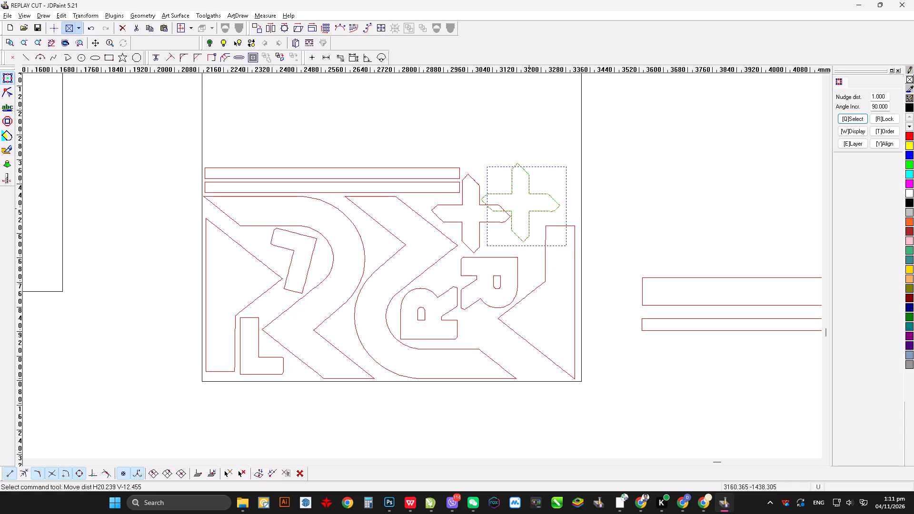
drag(528, 208, 529, 208)
drag(529, 208, 536, 208)
click(536, 208)
click(538, 208)
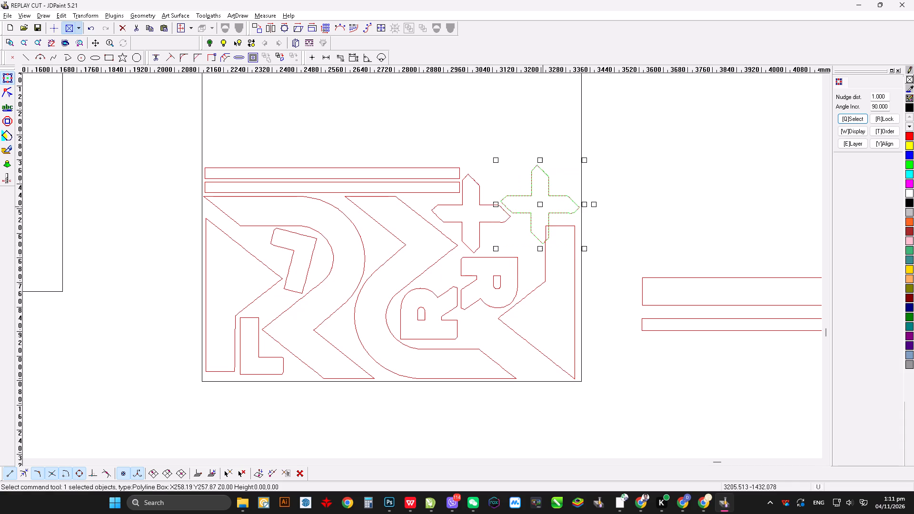
drag(542, 206, 534, 197)
drag(534, 197, 527, 197)
drag(527, 197, 526, 197)
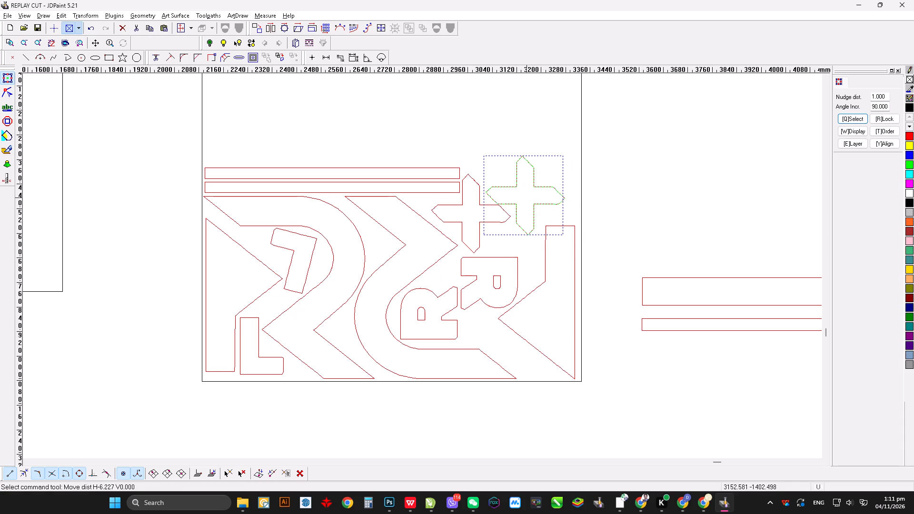
drag(526, 197, 523, 194)
click(523, 194)
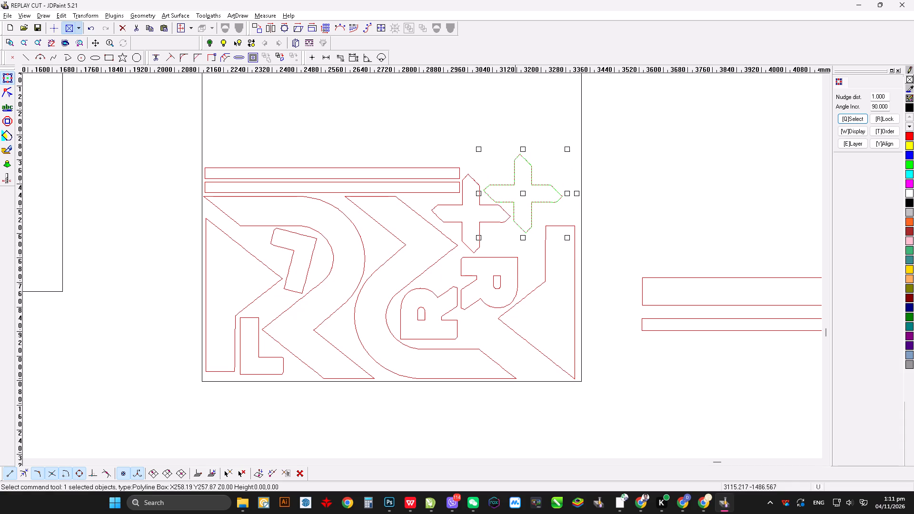
click(522, 245)
Move the wider strip onto the sheet above the two long strips, and place a duplicate directly above it.
scroll(505, 388, up, 1)
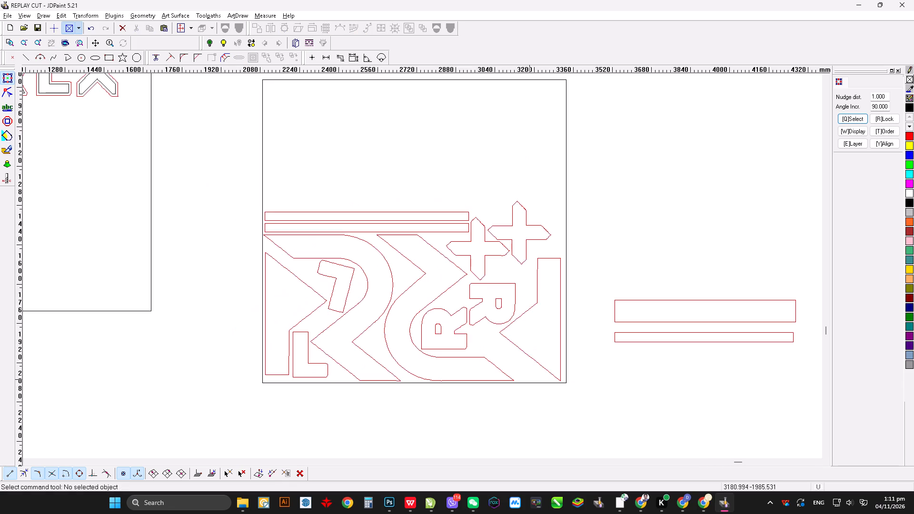
click(658, 317)
click(671, 316)
click(676, 322)
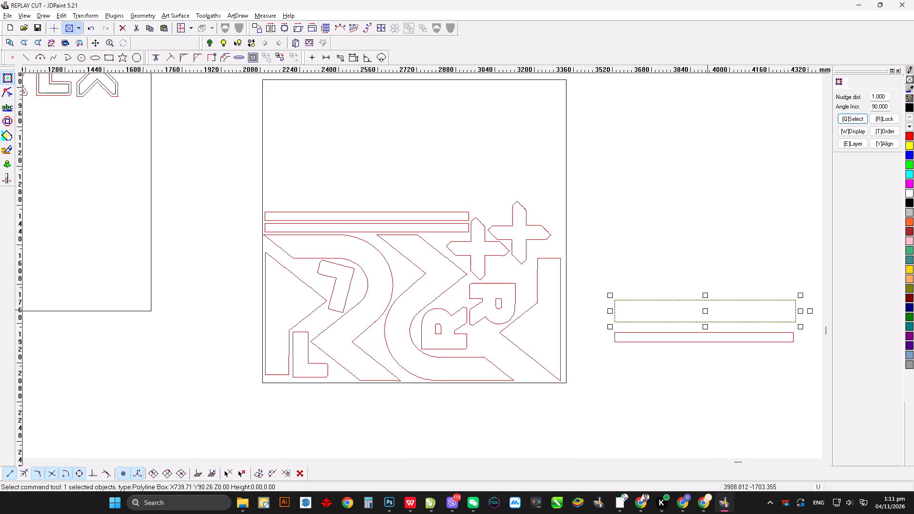
drag(706, 309, 357, 197)
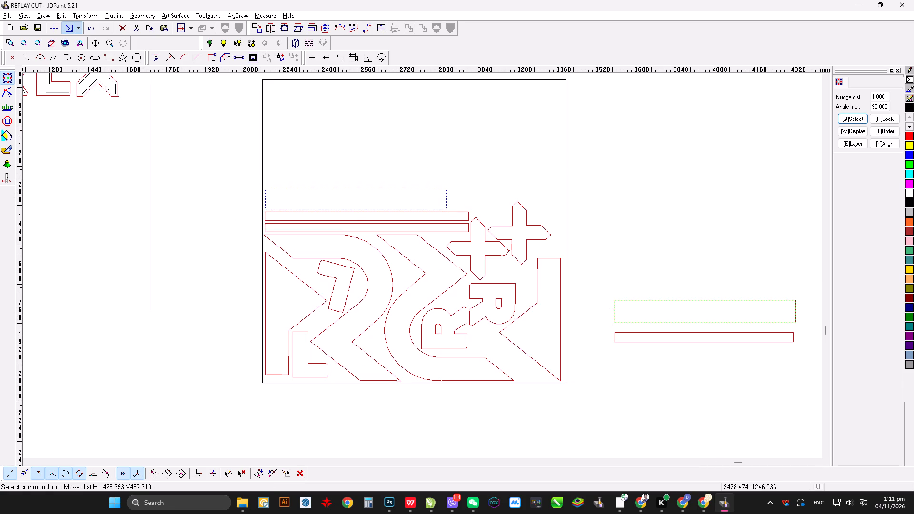
drag(357, 197, 357, 197)
key(ctrl+c)
key(ctrl+v)
drag(355, 198, 354, 176)
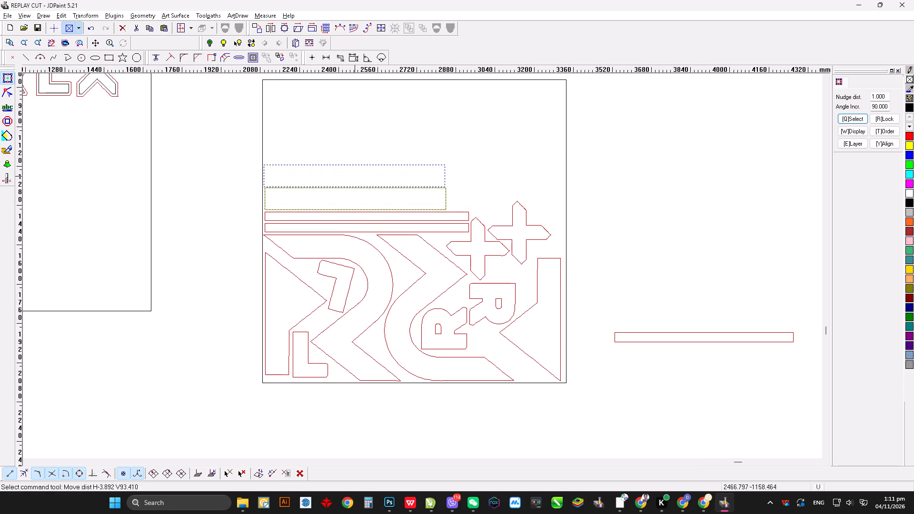
drag(354, 176, 355, 175)
Move the remaining thin strip onto the sheet above the wide strips, and place a duplicate just above it.
click(702, 337)
click(702, 332)
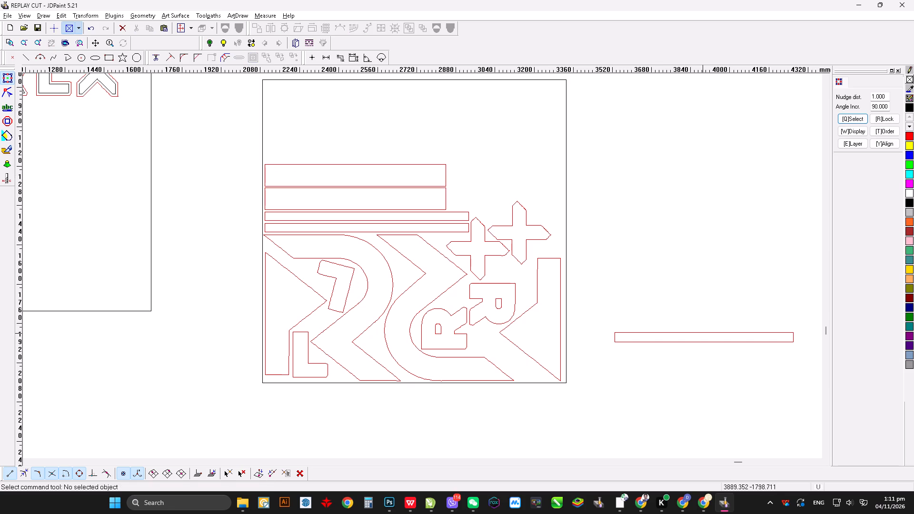
drag(704, 337, 341, 146)
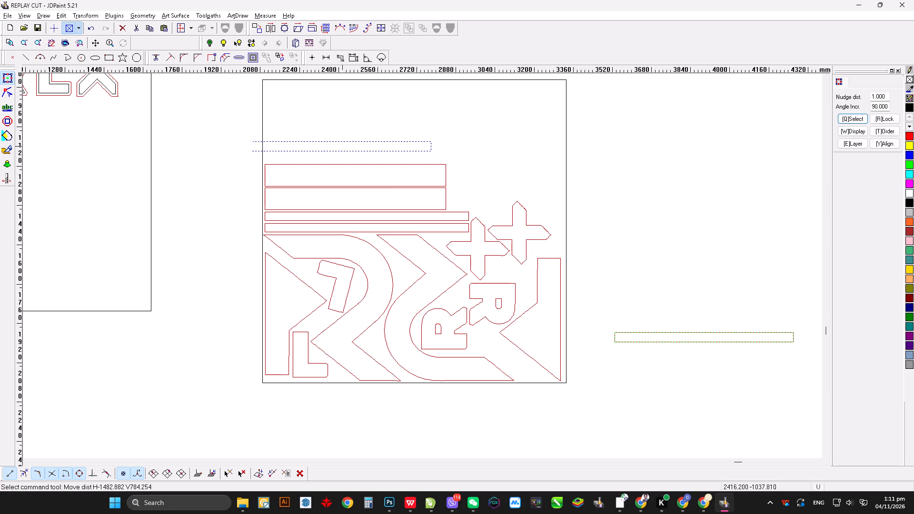
drag(341, 146, 353, 157)
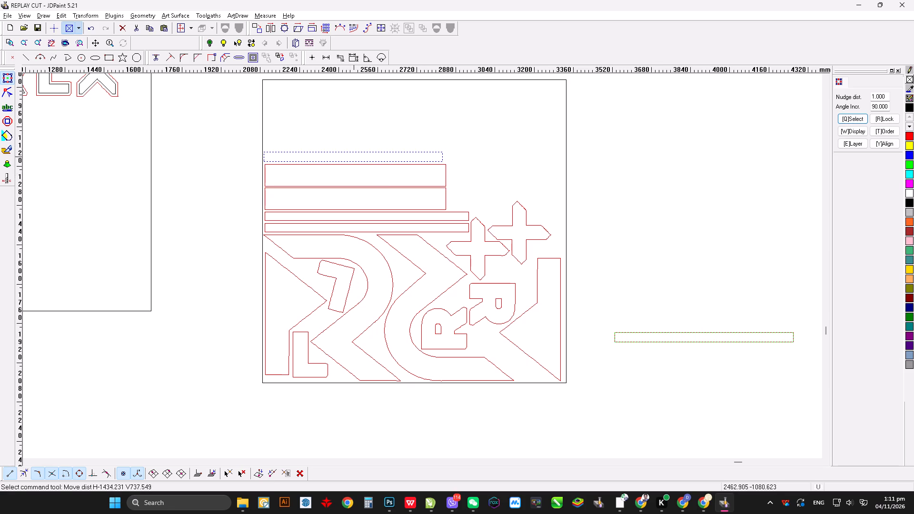
drag(353, 157, 354, 157)
scroll(502, 289, up, 3)
scroll(572, 251, down, 3)
ctrl+scroll(559, 247, up, 1)
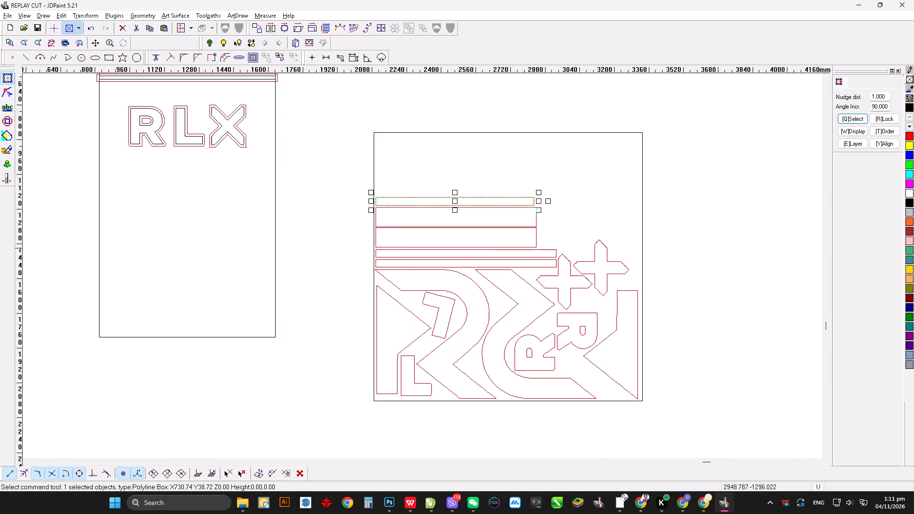
key(ctrl+c)
key(ctrl+v)
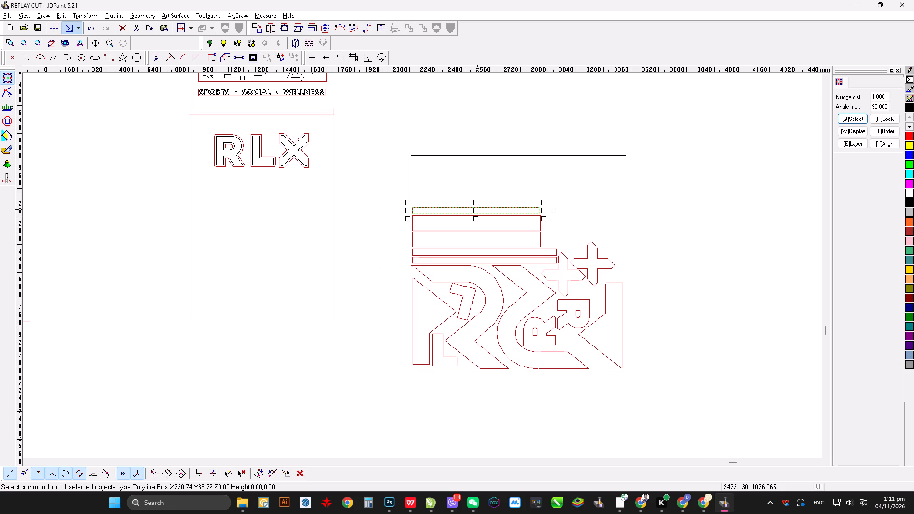
drag(477, 209, 477, 200)
click(775, 247)
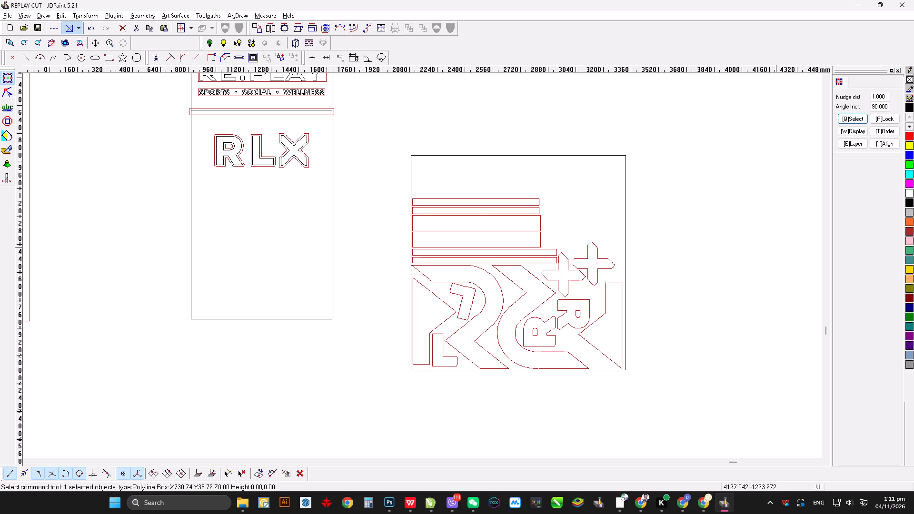
Check the size of the sheet rectangle around the nested outlines using the Scale command, without resizing it.
scroll(437, 245, up, 2)
click(600, 188)
key(alt+4)
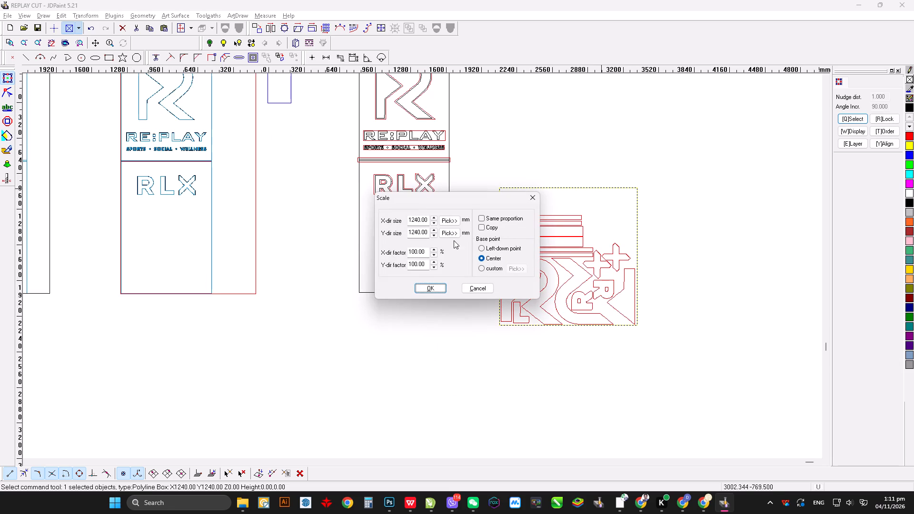
click(526, 198)
Check the overall size of all the nested outlines together using the Scale command, without resizing them.
drag(450, 368, 741, 212)
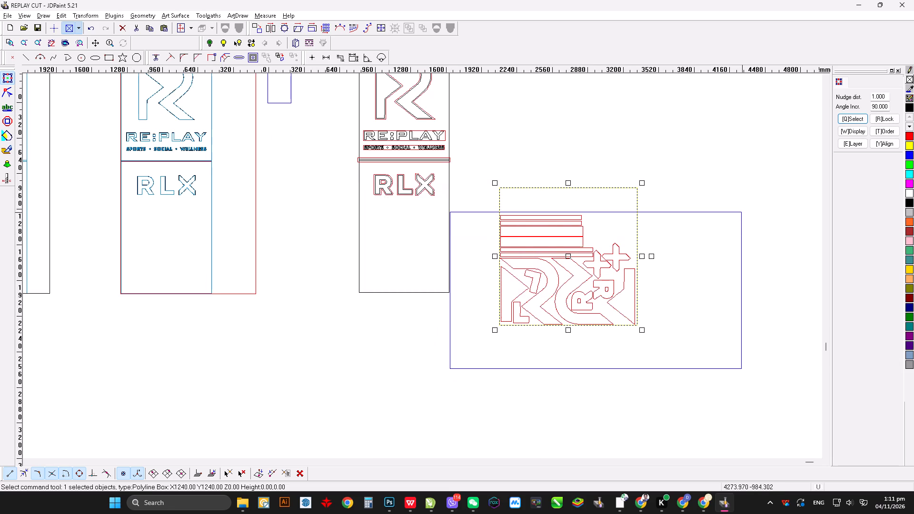
drag(741, 212, 741, 211)
key(alt+4)
click(525, 197)
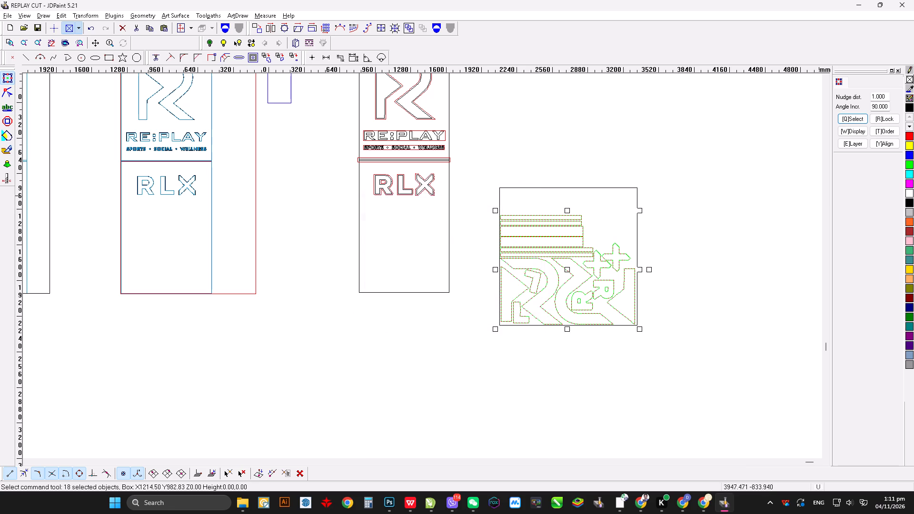
click(730, 195)
Recheck the sheet rectangle's dimensions using the Scale command, leaving its size as it is.
click(623, 184)
click(597, 187)
scroll(609, 220, down, 2)
drag(744, 272, 735, 269)
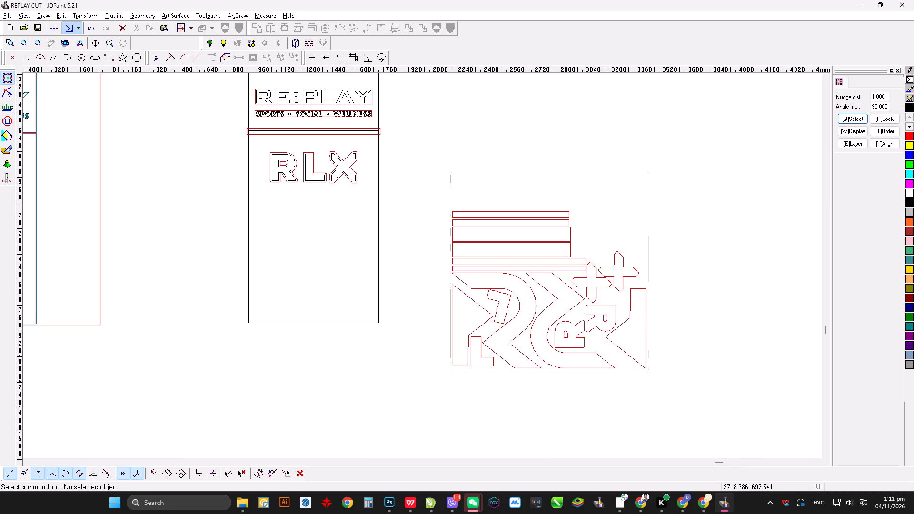
click(551, 169)
key(alt+4)
click(535, 198)
click(699, 186)
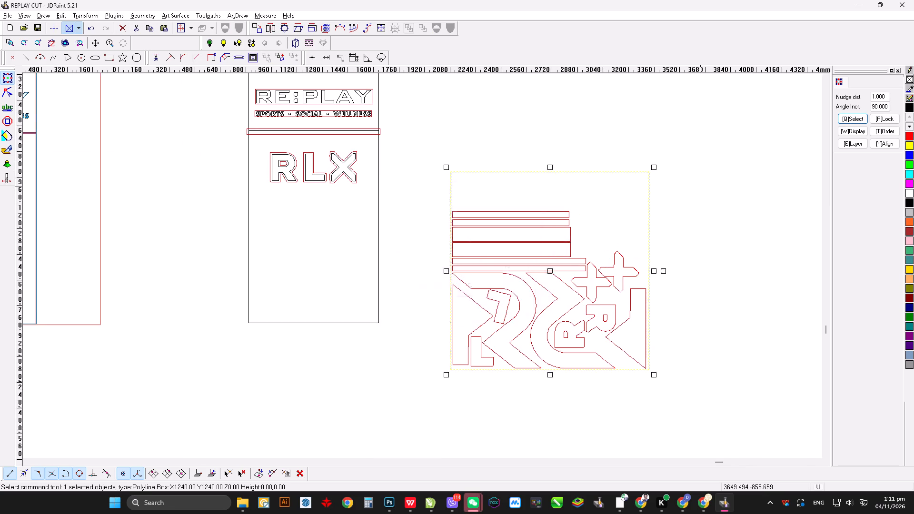
Review the nested sheet alongside the original RE:PLAY sign layouts.
scroll(616, 309, down, 3)
scroll(474, 246, up, 5)
scroll(689, 265, down, 3)
scroll(532, 260, up, 2)
scroll(685, 274, down, 1)
scroll(676, 275, up, 2)
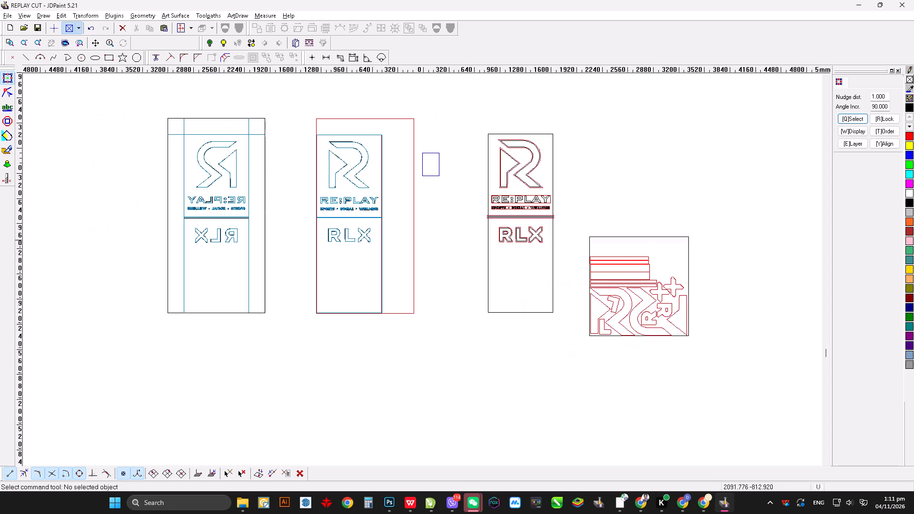
scroll(622, 257, down, 5)
scroll(361, 315, up, 1)
scroll(675, 287, up, 1)
scroll(587, 296, up, 1)
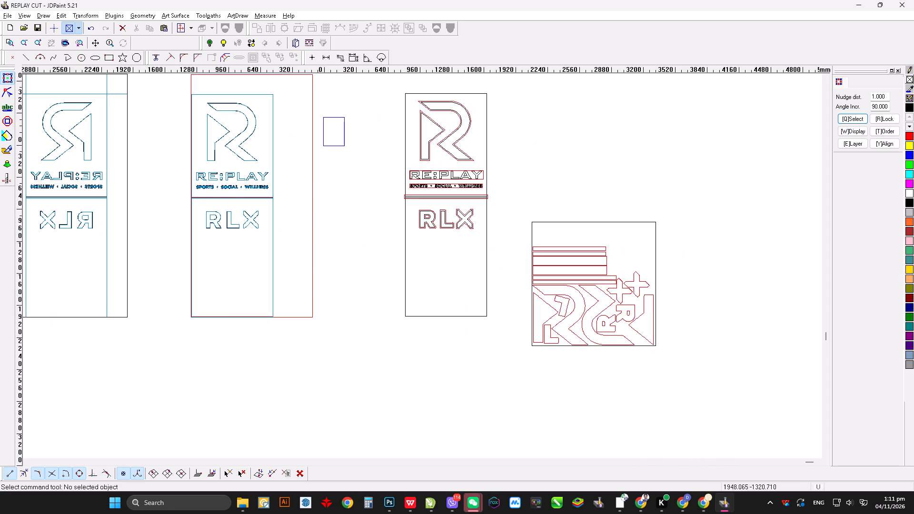
Capture a clipboard screenshot of the nested sheet with the Scale dialog for its outer rectangle placed beside it.
scroll(625, 275, up, 1)
scroll(688, 284, down, 3)
click(598, 199)
key(alt+4)
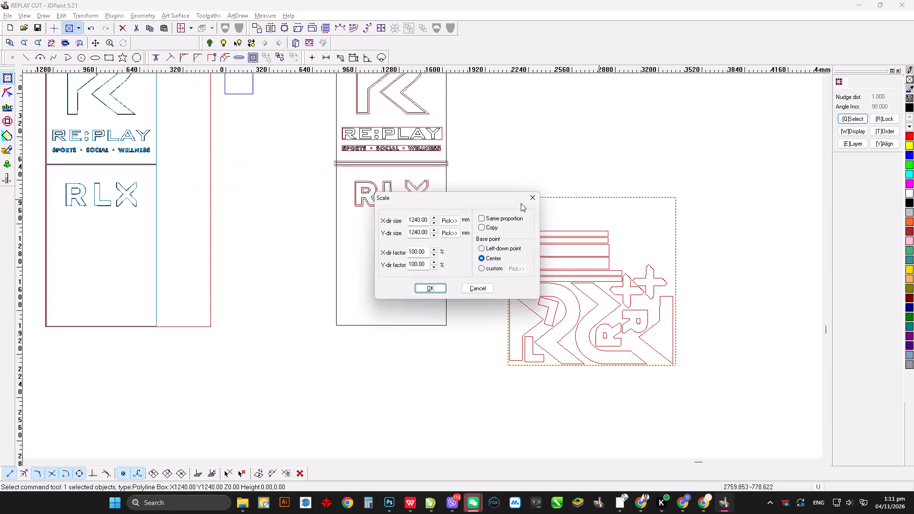
drag(474, 197, 790, 248)
key(alt+a)
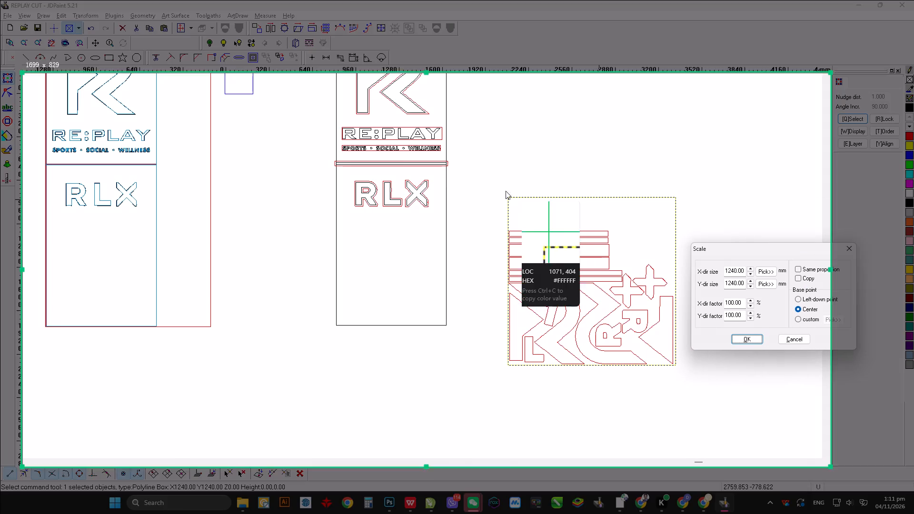
drag(487, 180, 877, 385)
click(868, 398)
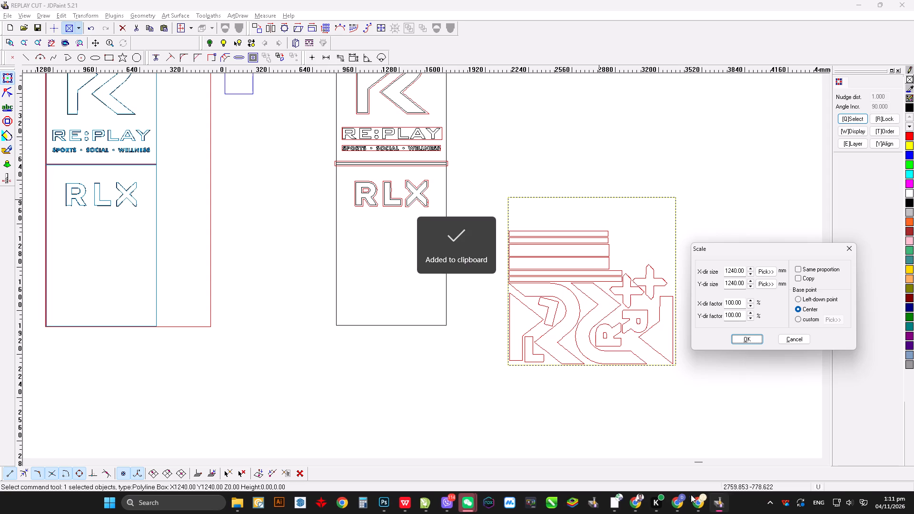
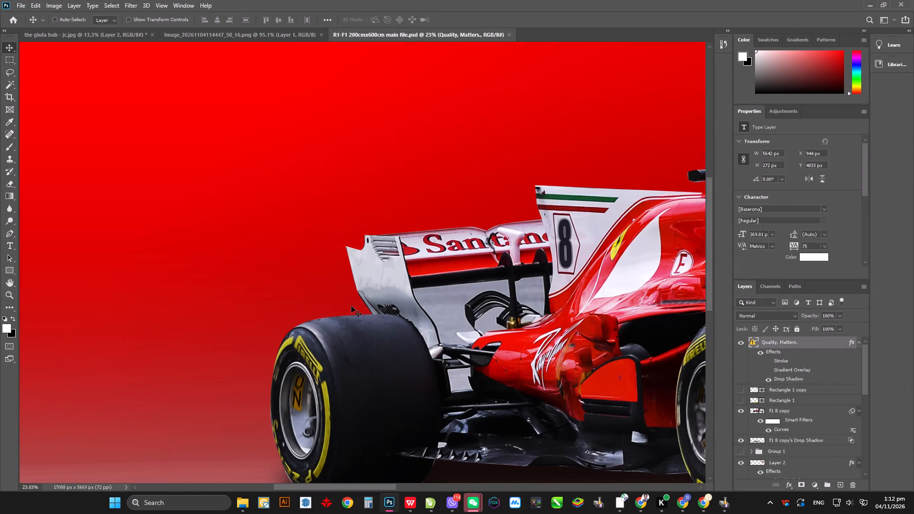
In Photoshop, inspect the R1-F1 200cmx600cm banner artwork up close along its upper edge and corner, and around the FUEL logo.
scroll(351, 306, up, 20)
scroll(351, 306, up, 6)
alt+scroll(114, 82, up, 20)
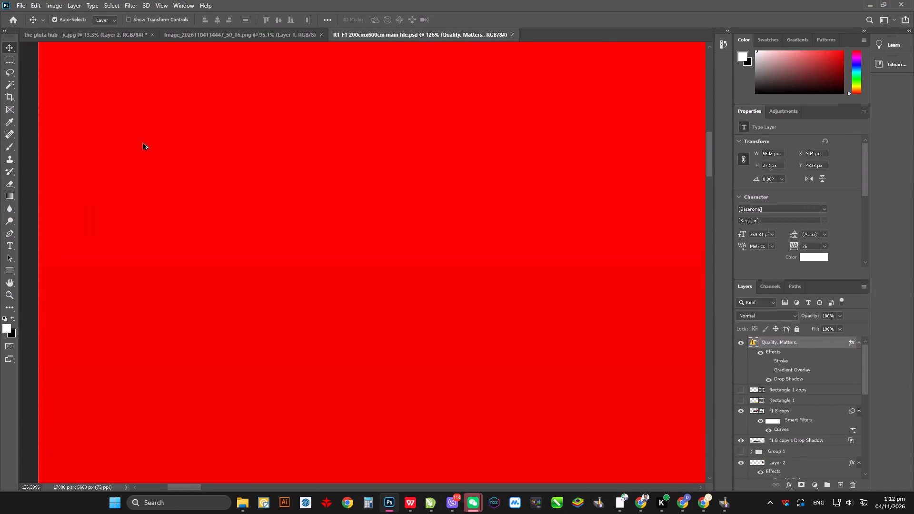
alt+scroll(93, 159, up, 6)
scroll(81, 170, up, 20)
scroll(81, 170, up, 15)
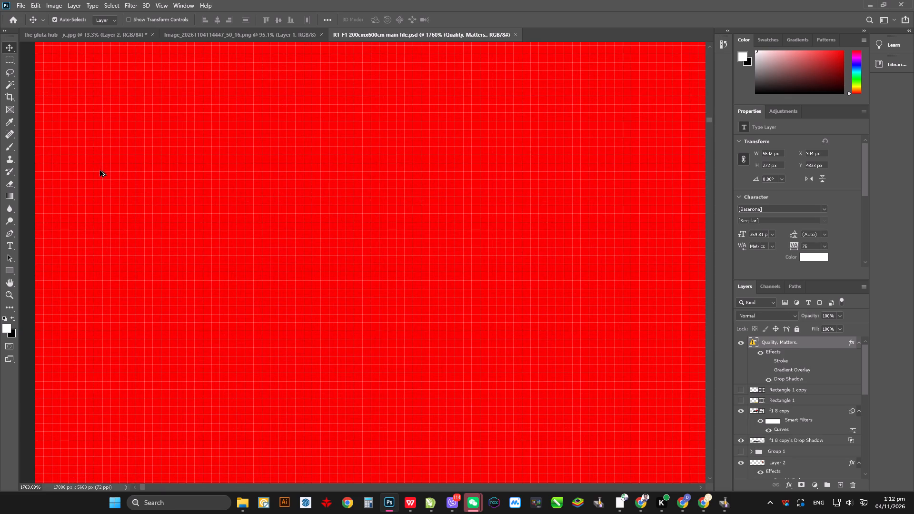
alt+scroll(101, 178, down, 20)
alt+scroll(101, 178, down, 20)
alt+scroll(101, 178, down, 2)
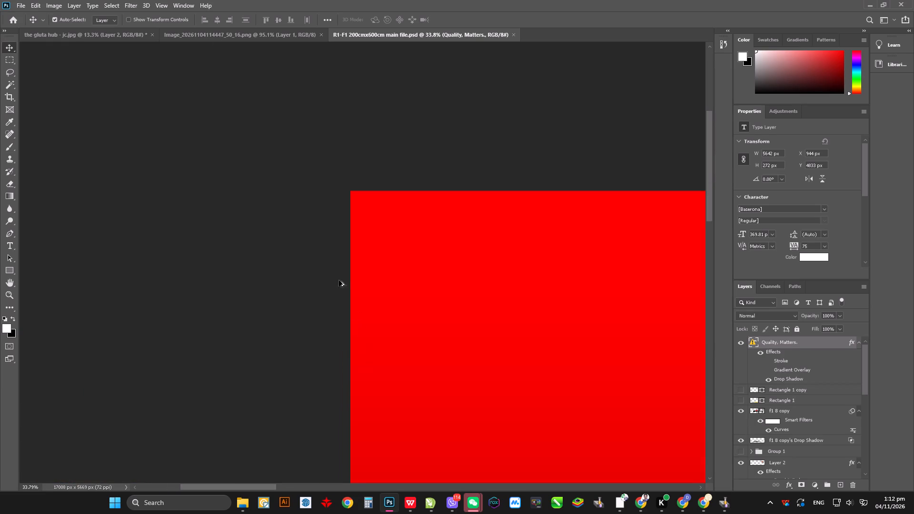
alt+scroll(299, 179, up, 20)
alt+scroll(299, 179, up, 12)
alt+scroll(313, 156, down, 5)
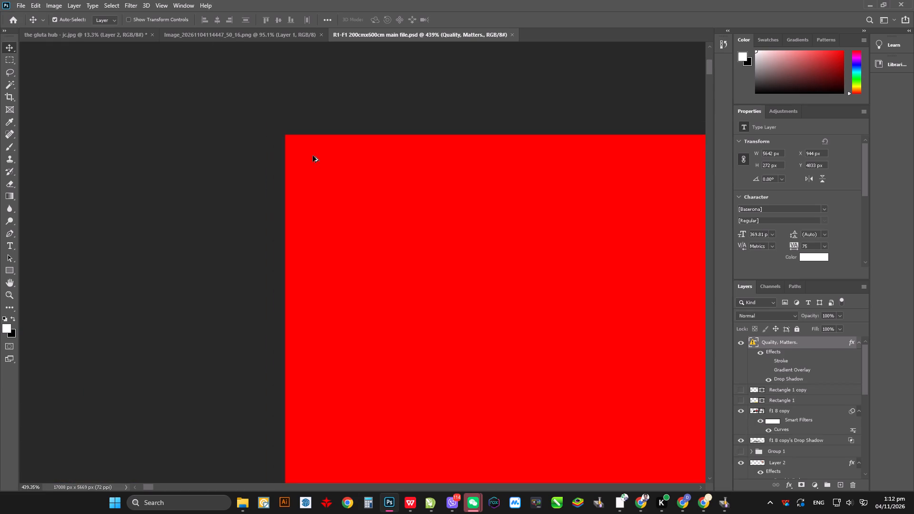
alt+scroll(313, 156, down, 6)
alt+scroll(317, 158, up, 19)
alt+scroll(314, 161, down, 20)
alt+scroll(314, 161, down, 20)
alt+scroll(314, 161, down, 19)
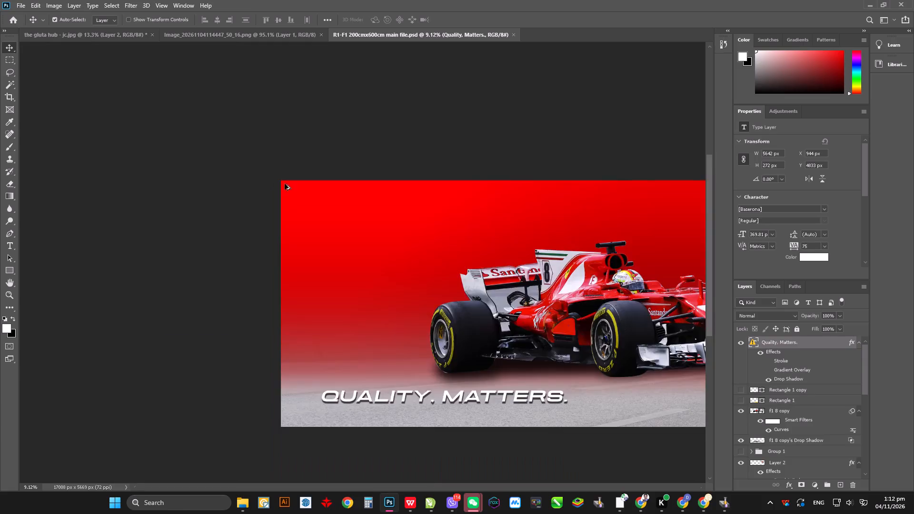
alt+scroll(285, 184, down, 2)
alt+scroll(589, 189, up, 13)
alt+scroll(512, 106, up, 11)
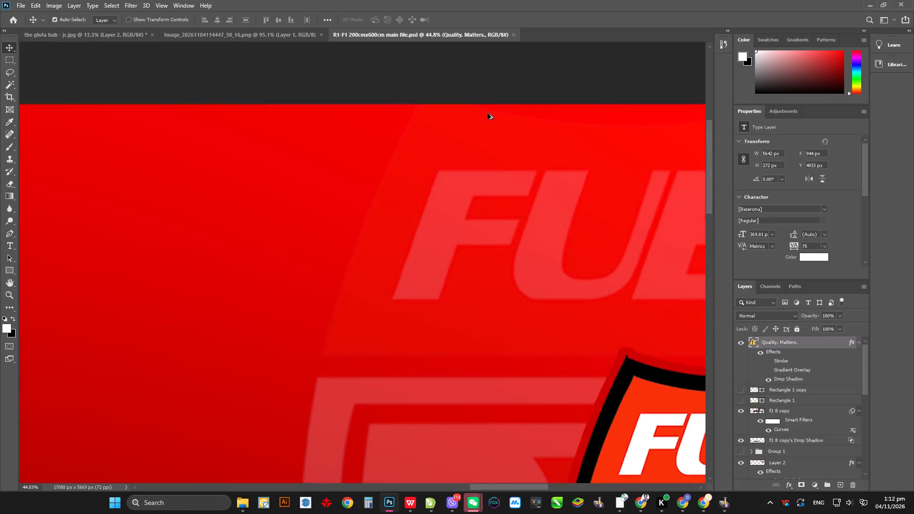
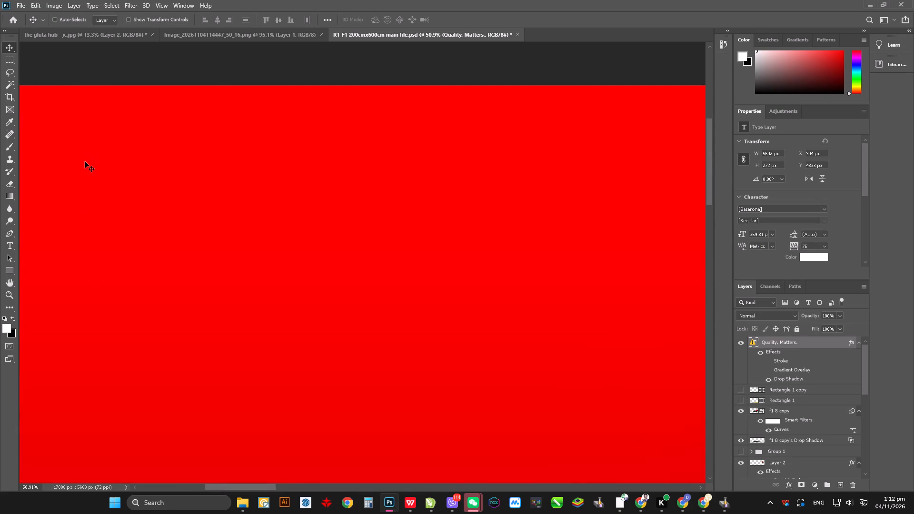
Inspect the banner's top-left corner edges up close, hiding and reshowing the "f1 8 copy's Drop Shadow" layer to check its effect.
alt+scroll(85, 161, up, 10)
alt+scroll(133, 128, up, 7)
ctrl+scroll(131, 128, up, 10)
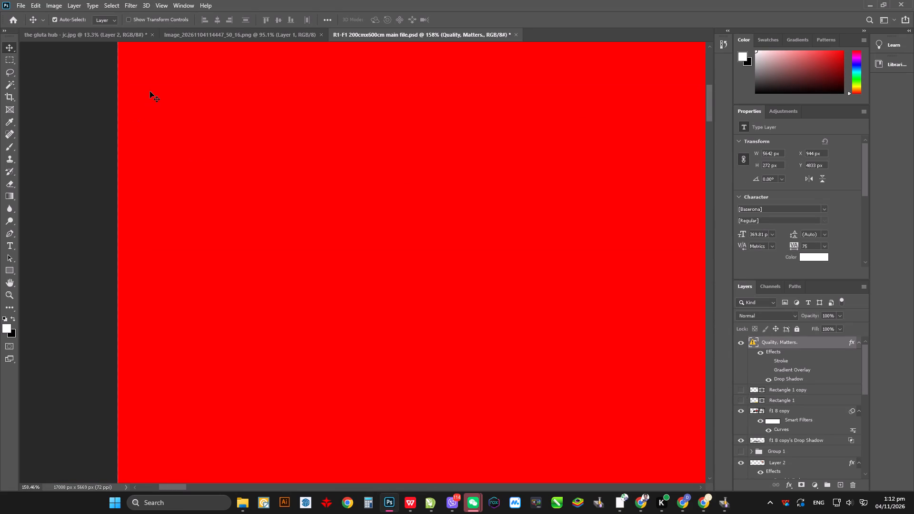
scroll(233, 212, up, 3)
alt+scroll(123, 253, down, 3)
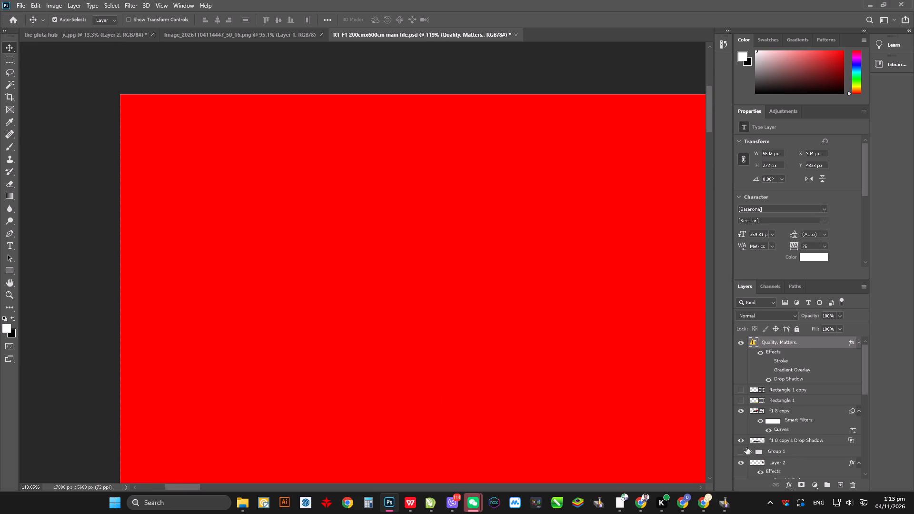
click(743, 442)
click(742, 442)
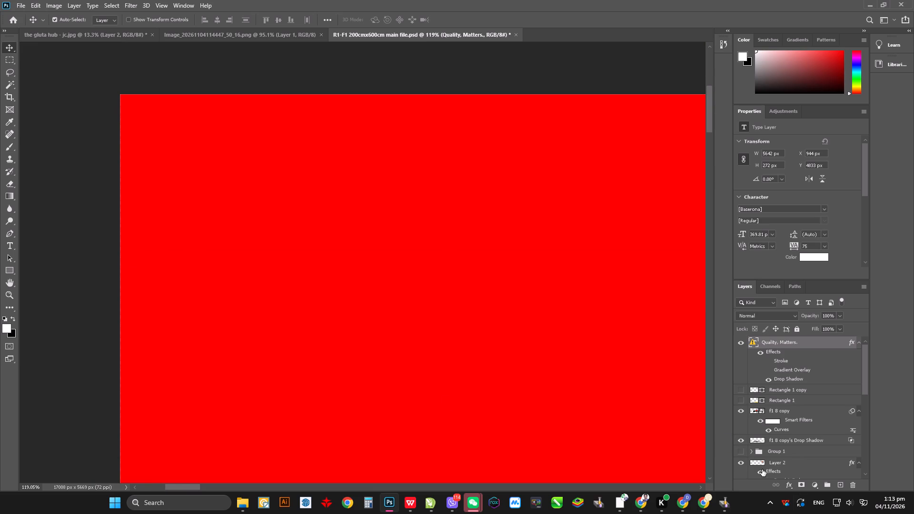
Check the bounds of Layer 2 using Free Transform, without altering its size or position.
click(772, 463)
key(ctrl+t)
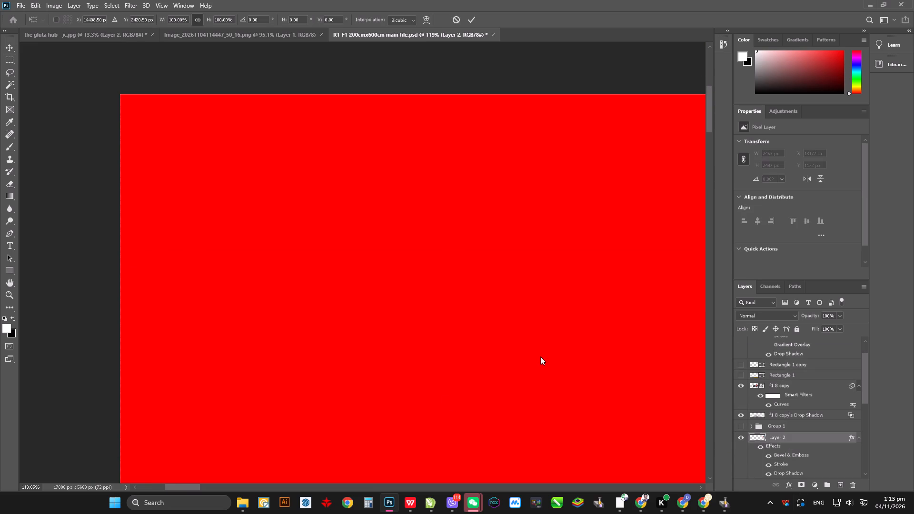
key(Return)
alt+scroll(197, 204, down, 12)
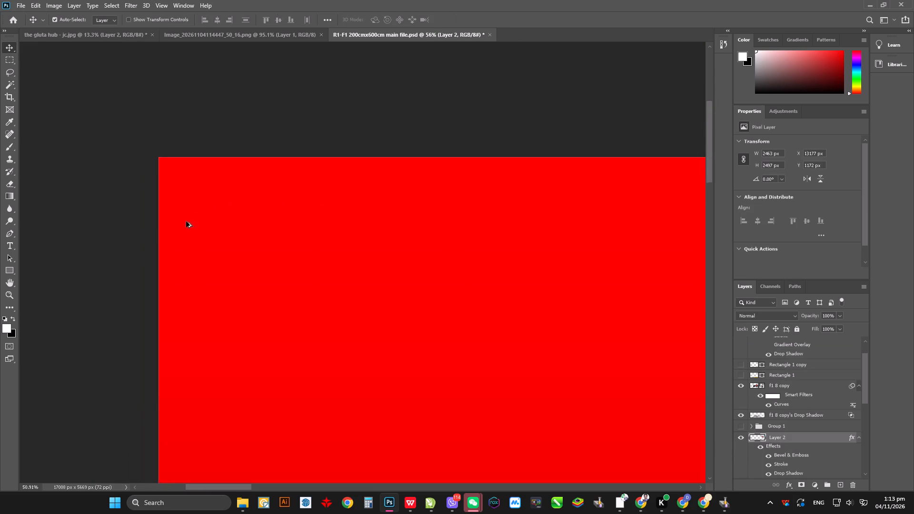
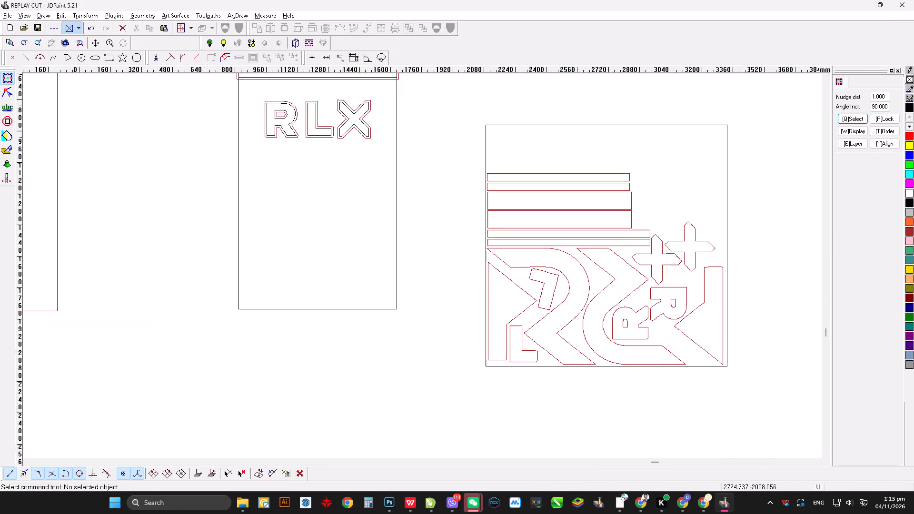
Draw a zigzag straight-line polyline across the L and R pieces near the lower-left corner of the nested sheet.
scroll(608, 366, down, 5)
scroll(485, 350, up, 3)
ctrl+scroll(485, 350, down, 3)
key(ctrl+w)
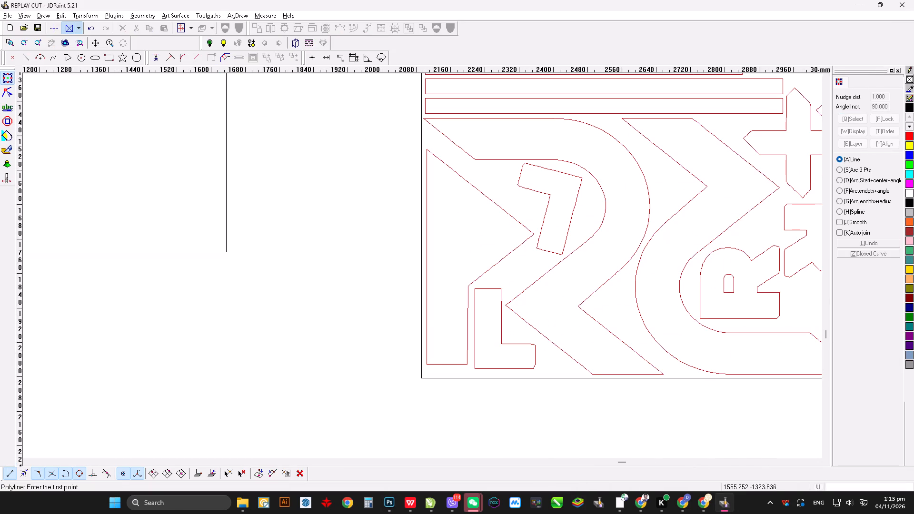
scroll(505, 388, down, 2)
drag(455, 355, 449, 340)
drag(436, 307, 453, 336)
drag(540, 412, 547, 426)
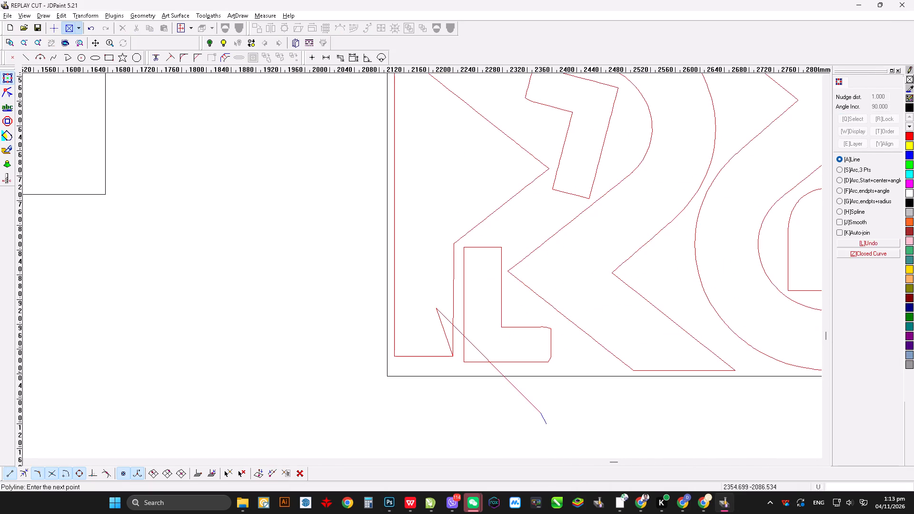
drag(547, 426, 551, 434)
scroll(562, 380, down, 7)
click(573, 337)
click(481, 275)
drag(623, 342, 634, 345)
scroll(419, 342, up, 8)
scroll(461, 247, down, 4)
click(459, 258)
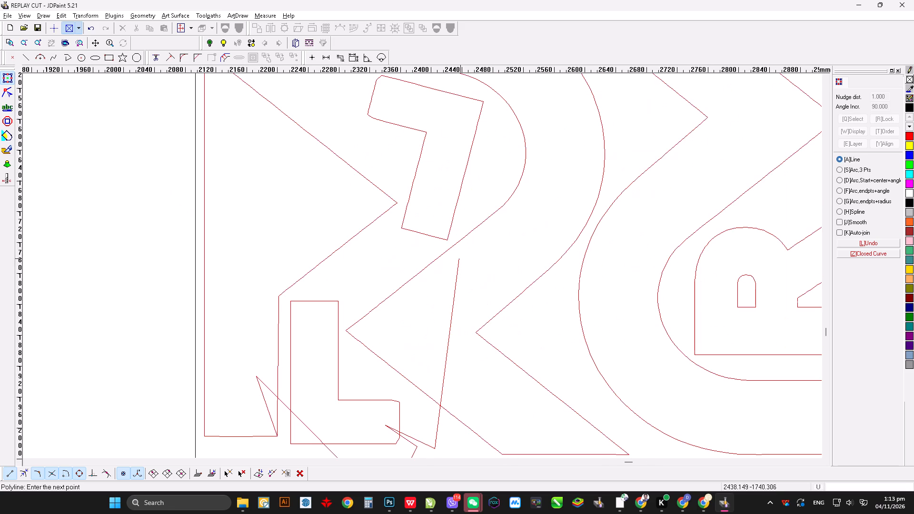
Extend the polyline through the lower corner of the tilted L and on past the large R's inner point.
click(448, 238)
drag(432, 206, 441, 218)
drag(474, 269, 476, 277)
drag(495, 335, 510, 365)
scroll(476, 339, up, 4)
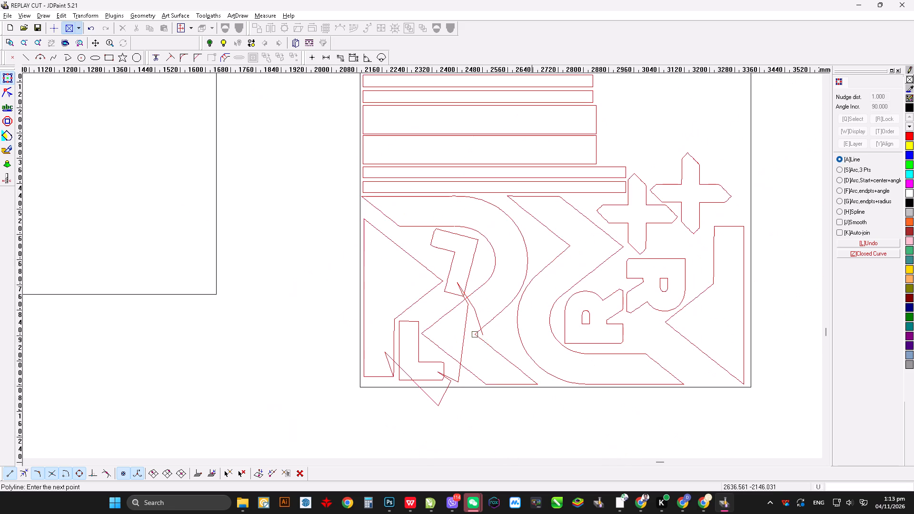
Route the polyline below the sheet and add a spike crossing the first large R's bottom leg tip.
drag(530, 430, 534, 420)
scroll(536, 379, down, 11)
click(579, 425)
scroll(535, 364, down, 4)
click(549, 387)
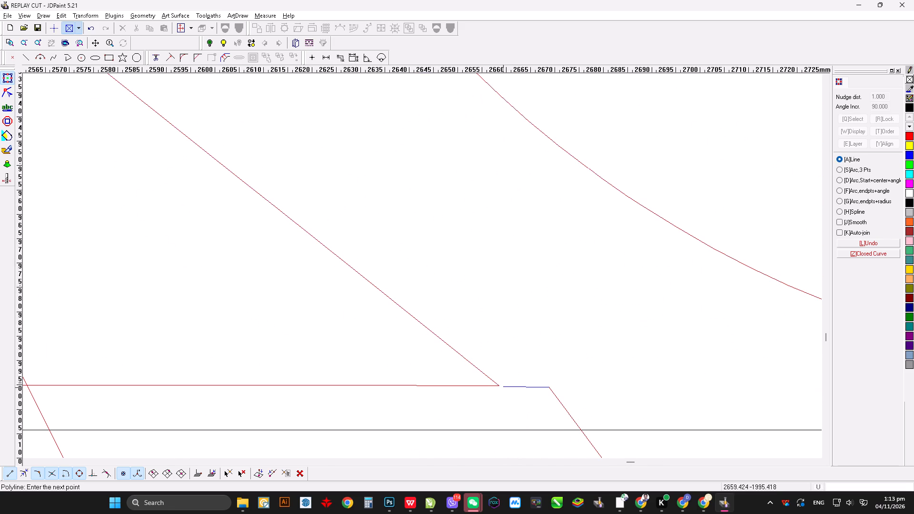
drag(499, 385, 494, 382)
click(409, 353)
click(655, 398)
Continue the polyline below the sheet and spike it into the second large R's bottom tip.
scroll(233, 373, up, 10)
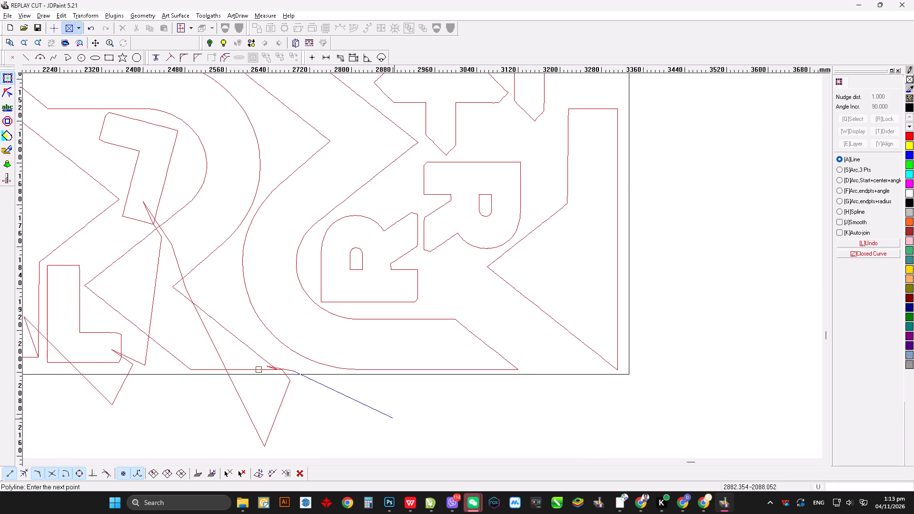
click(405, 420)
scroll(406, 422, up, 2)
click(511, 417)
scroll(488, 409, down, 8)
click(479, 348)
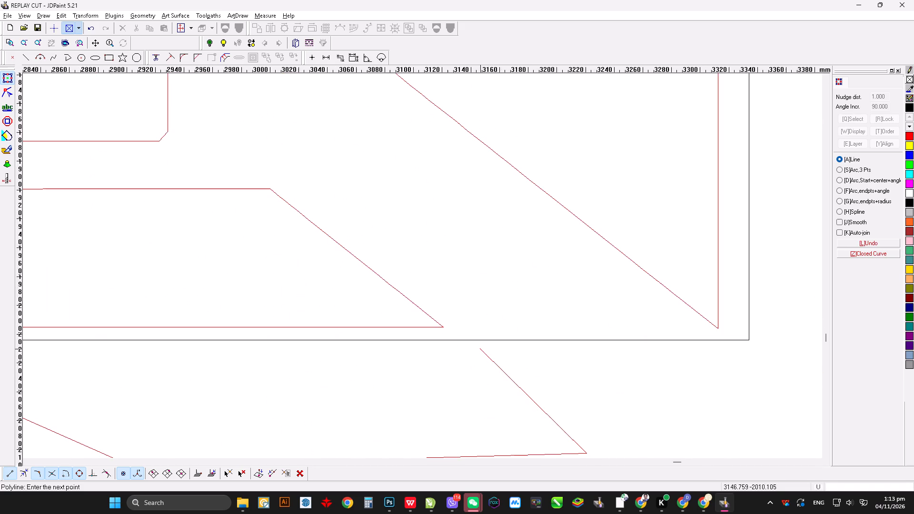
drag(444, 327, 427, 316)
click(377, 299)
click(502, 328)
Extend the polyline with a spike crossing into the lower corner of the upright small R.
scroll(455, 414, up, 4)
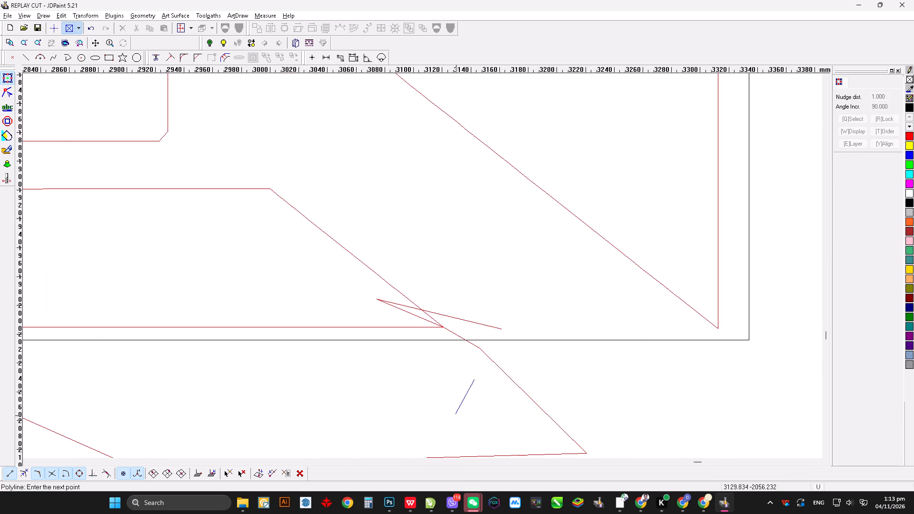
scroll(456, 414, up, 2)
scroll(397, 323, down, 5)
click(424, 385)
click(316, 350)
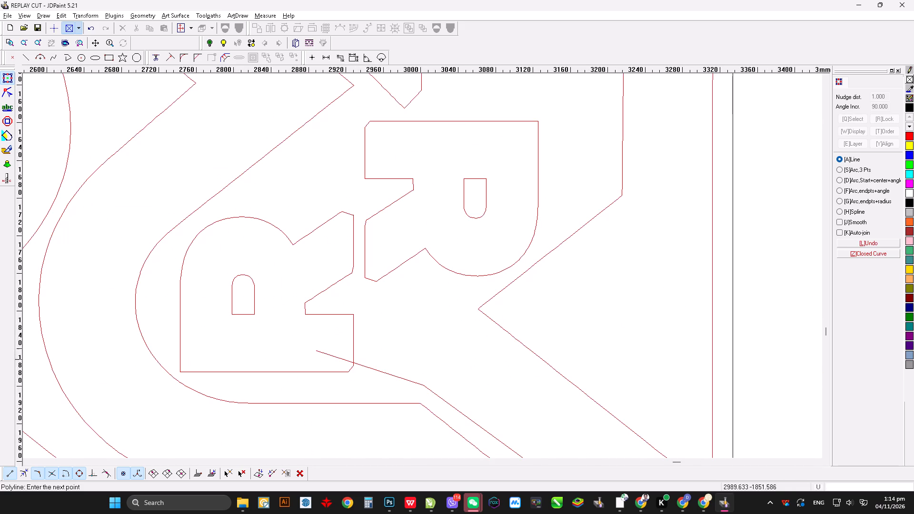
click(417, 358)
Extend the polyline with a spike crossing into the upside-down small R, and finish the polyline there.
scroll(397, 384, up, 4)
click(480, 338)
scroll(473, 321, down, 5)
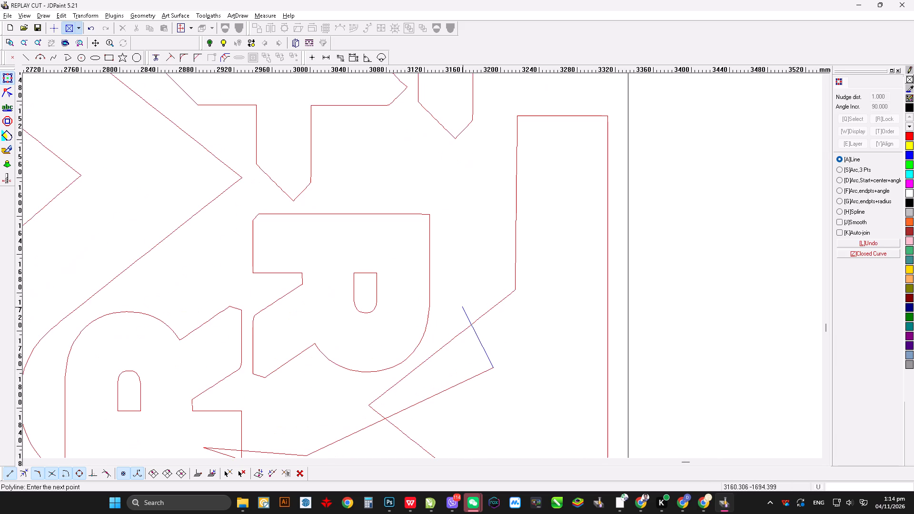
drag(462, 306, 437, 303)
click(379, 287)
click(466, 295)
scroll(473, 352, up, 4)
scroll(482, 292, down, 2)
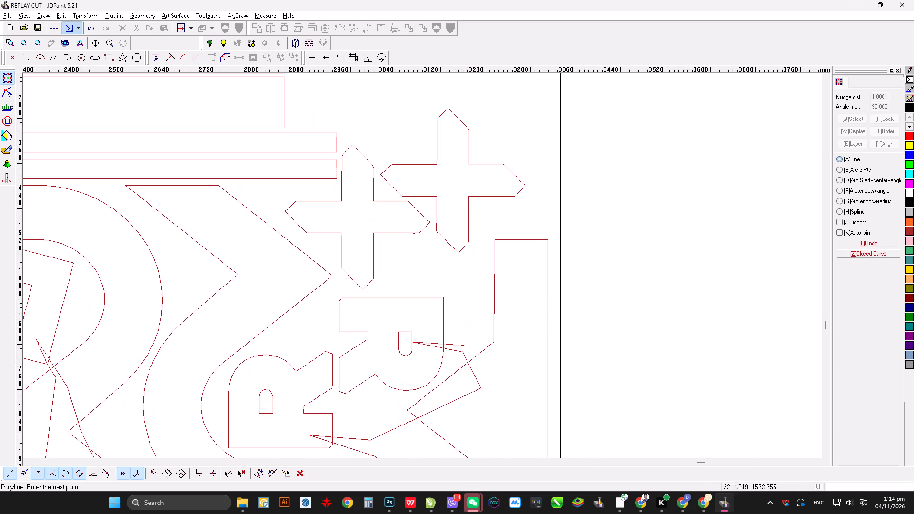
scroll(531, 299, up, 3)
scroll(530, 296, down, 2)
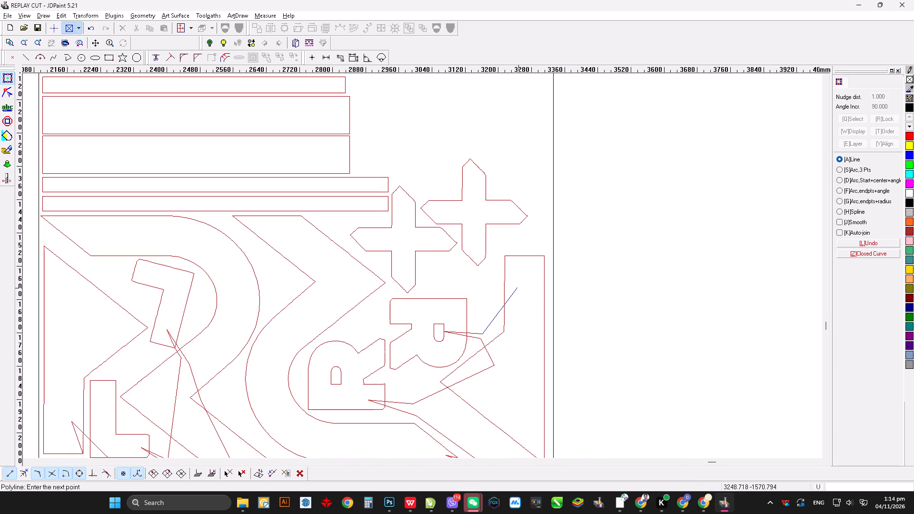
right_click(529, 265)
Rotate the upside-down small R, including its inner counter, slightly counterclockwise to free space beside the tall pointed outline.
scroll(410, 368, down, 2)
scroll(514, 288, up, 3)
scroll(459, 296, down, 3)
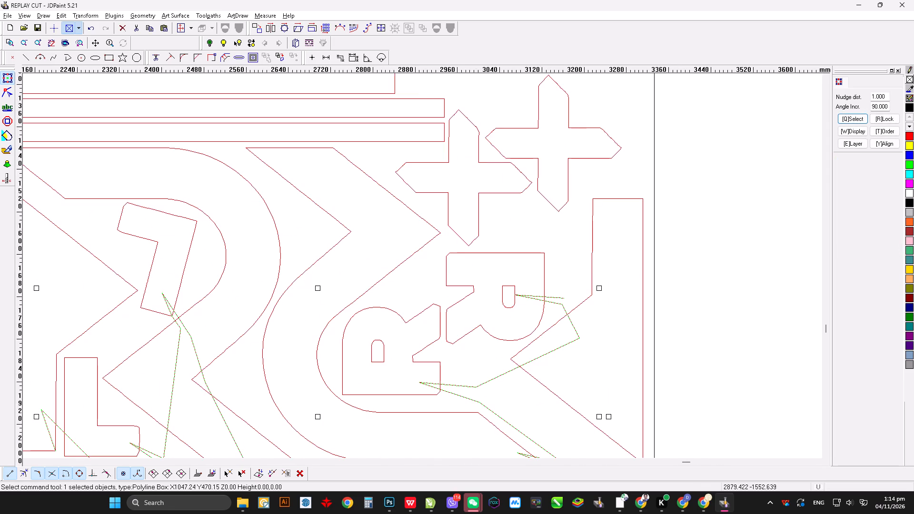
drag(405, 225, 583, 359)
drag(558, 297, 571, 265)
drag(487, 297, 481, 295)
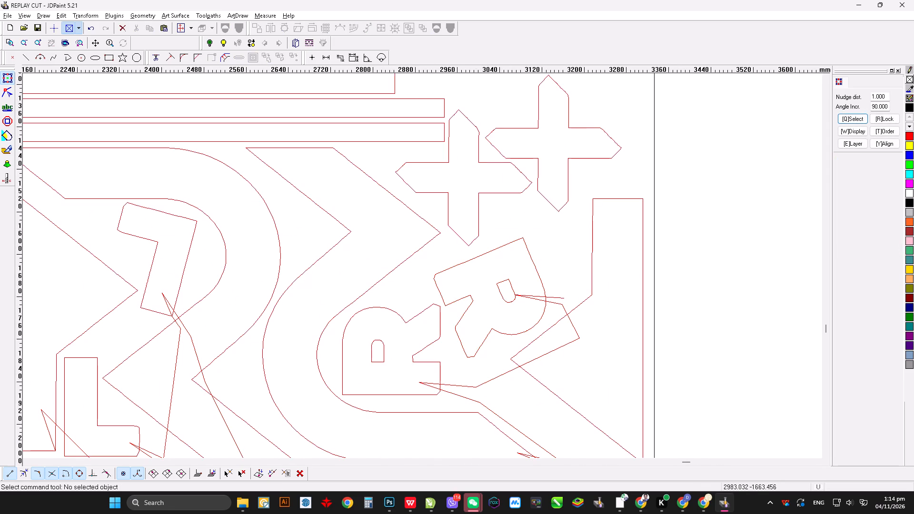
Move the tilted small R with its counter slightly left and up, closer to the lower X outline.
drag(387, 217, 568, 365)
drag(491, 298, 480, 294)
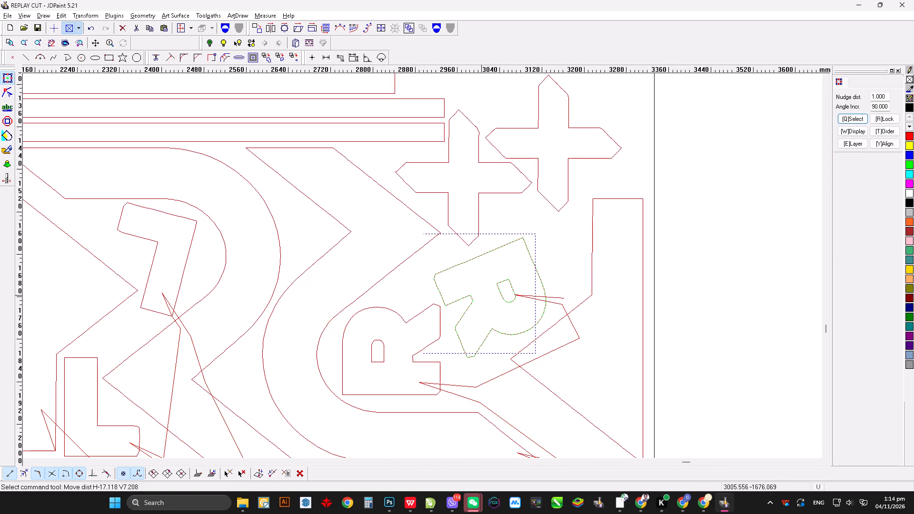
drag(480, 294, 479, 294)
click(479, 294)
click(477, 294)
click(478, 293)
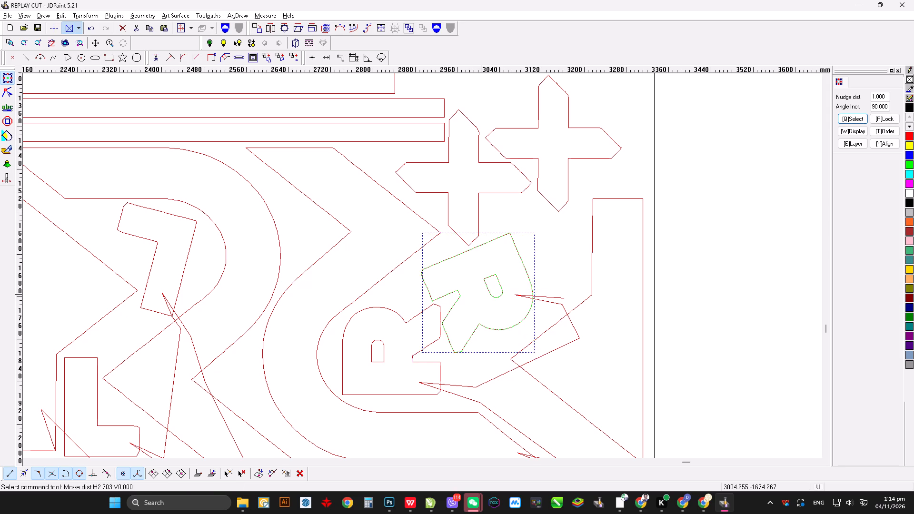
click(480, 293)
Nudge the tall pointed outline near the sheet's right edge about 40 mm left, toward the tilted small R.
scroll(486, 250, up, 1)
click(559, 291)
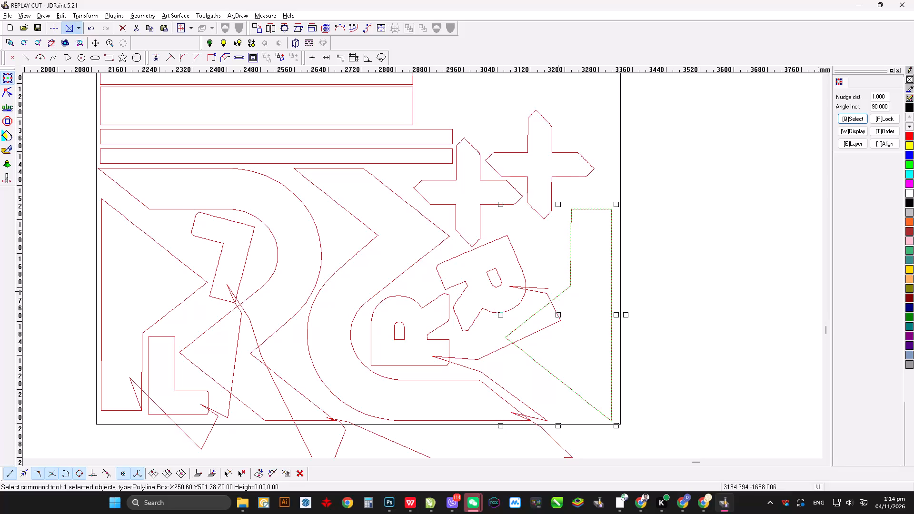
key(Left)
key(Left)
key(Left)
key(Left)
key(Left)
key(Left)
key(Left)
key(Left)
key(Left)
key(Left)
key(Left)
key(Left)
key(Left)
key(Left)
key(Left)
key(Left)
key(Left)
key(Left)
key(Left)
key(Left)
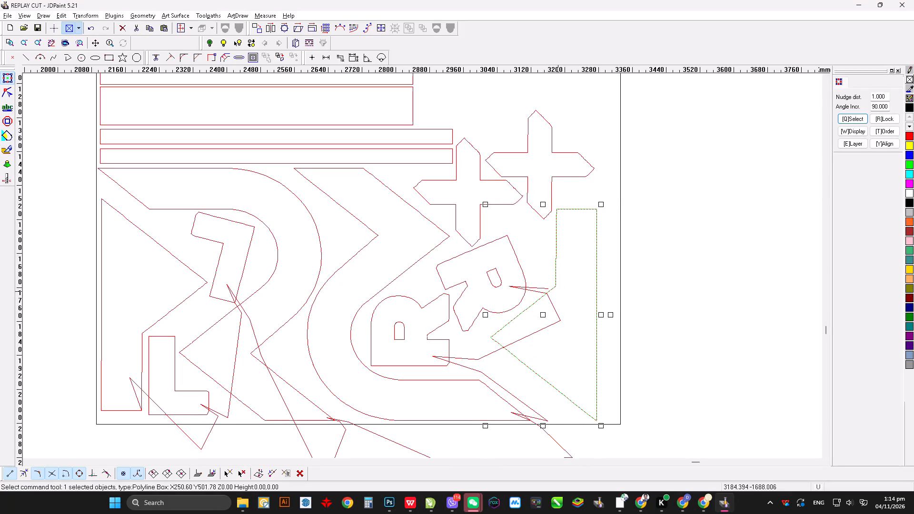
key(Left)
key(Left)
key(Left)
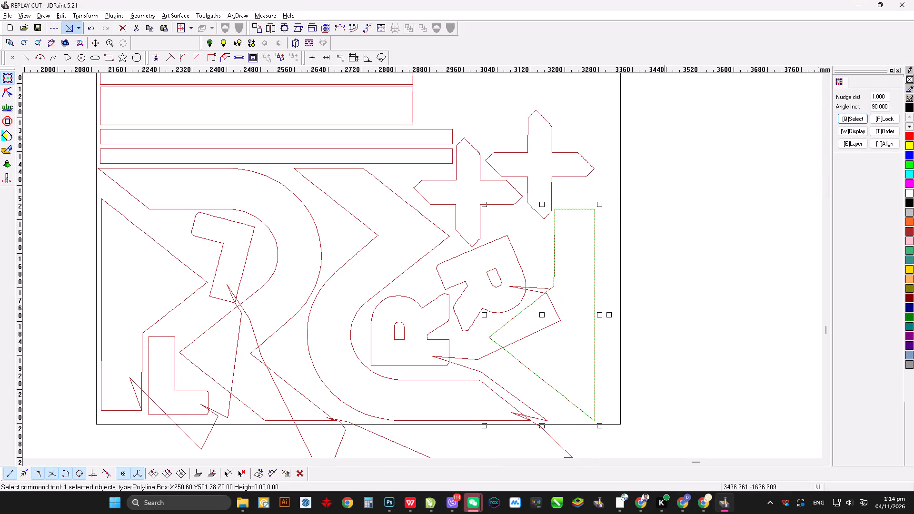
click(701, 274)
Continue the existing polyline from its free end with Auto-join on, spiking it into the lower X outline's right arm.
scroll(503, 298, down, 8)
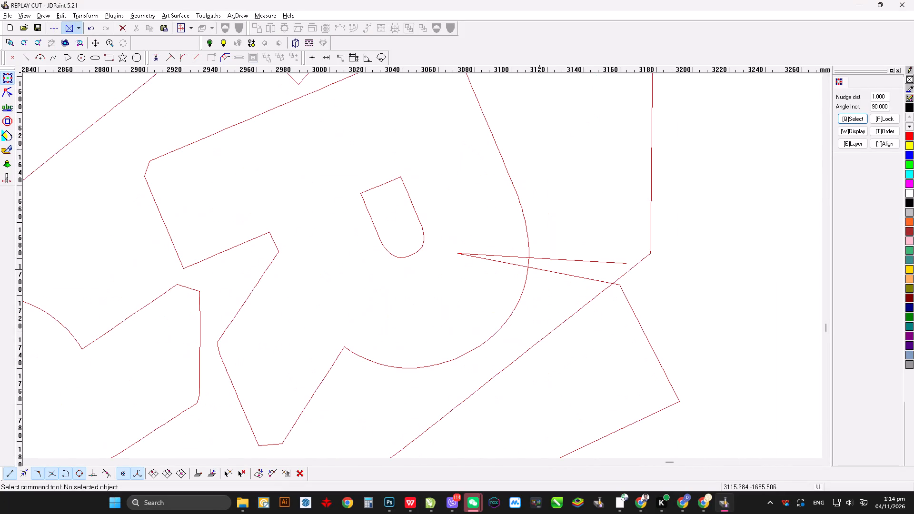
key(ctrl+w)
click(844, 234)
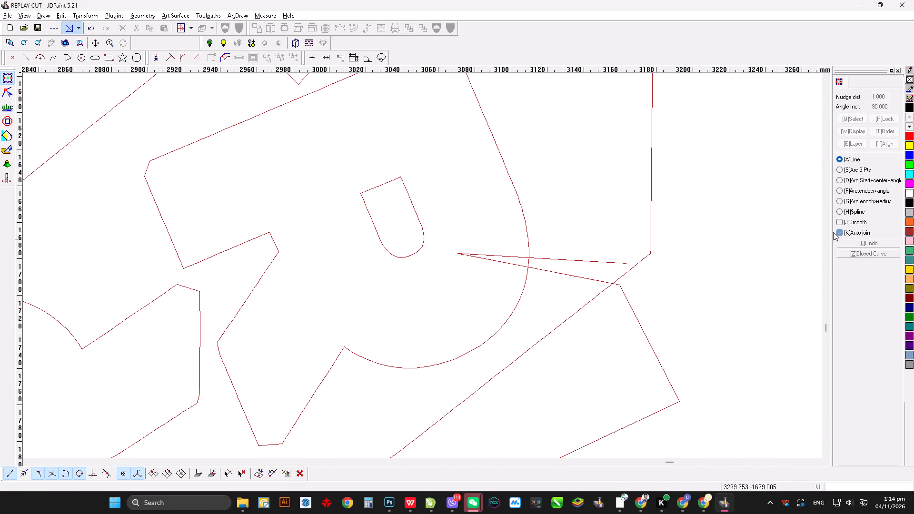
click(625, 265)
scroll(473, 272, up, 8)
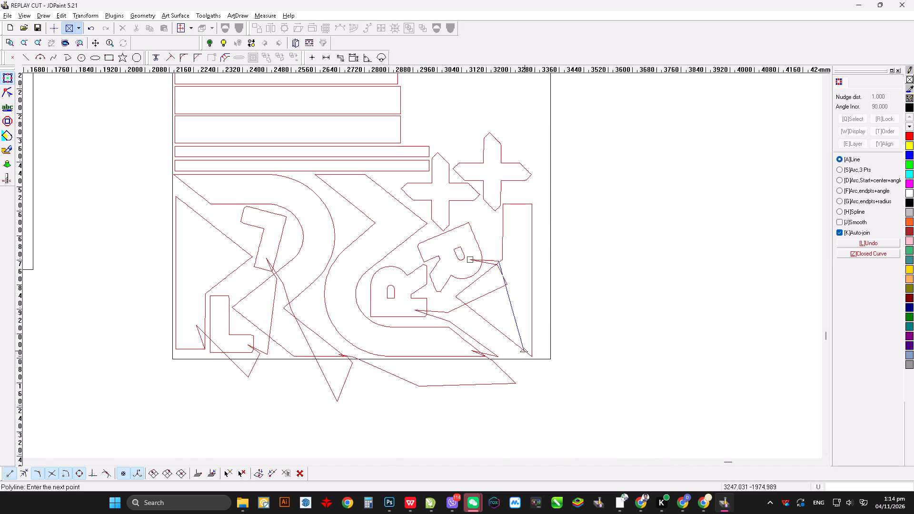
scroll(485, 211, down, 5)
drag(496, 250, 496, 256)
click(416, 234)
click(474, 203)
scroll(455, 180, down, 7)
drag(507, 206, 490, 194)
drag(395, 142, 407, 153)
click(531, 207)
scroll(400, 195, up, 7)
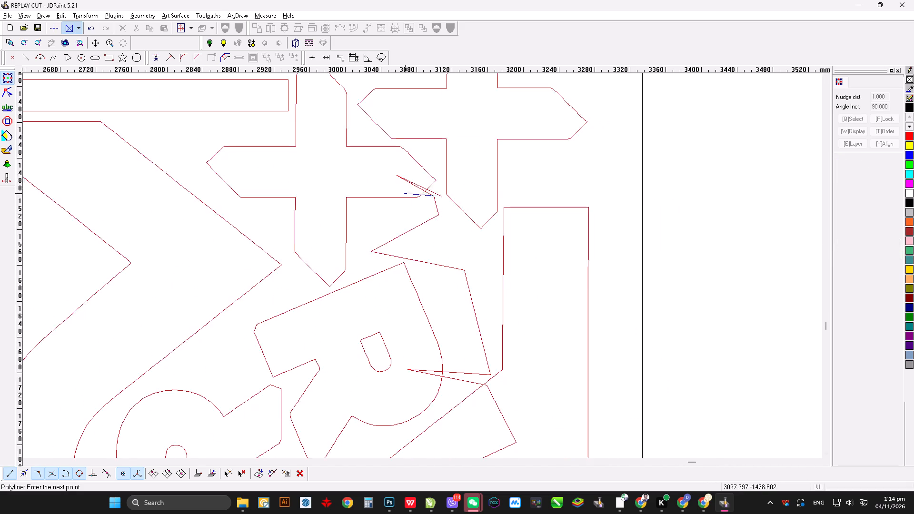
Extend the polyline down across the tall pointed outline to two points just below the sheet's bottom edge.
scroll(404, 193, up, 3)
drag(458, 377, 463, 377)
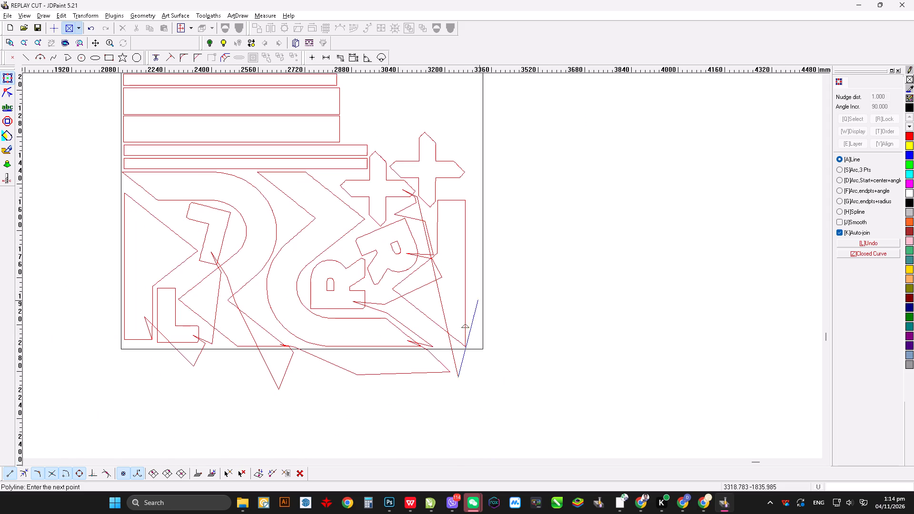
click(477, 381)
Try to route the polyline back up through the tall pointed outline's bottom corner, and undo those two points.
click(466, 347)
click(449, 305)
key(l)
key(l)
Route the polyline up outside the sheet's right edge and spike it into the tall pointed outline's right side.
click(512, 301)
scroll(466, 233, down, 4)
drag(485, 299, 480, 295)
drag(424, 259, 435, 265)
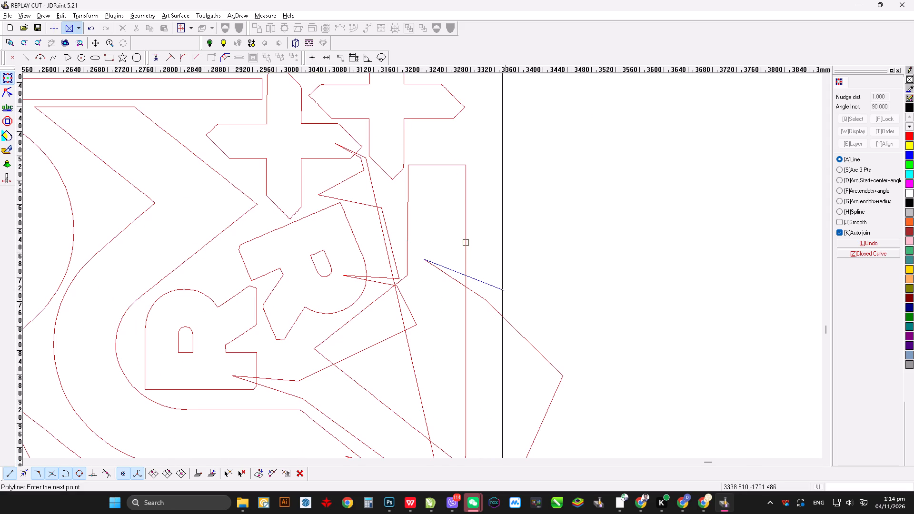
click(505, 290)
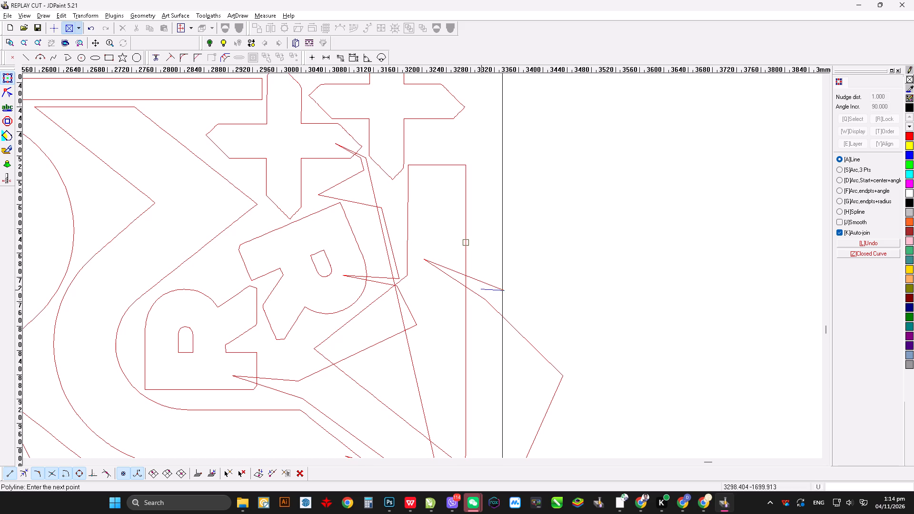
Extend the polyline upward with a spike crossing into the right arm of the upper X outline.
scroll(483, 281, up, 2)
scroll(477, 202, down, 4)
click(497, 206)
scroll(469, 157, down, 3)
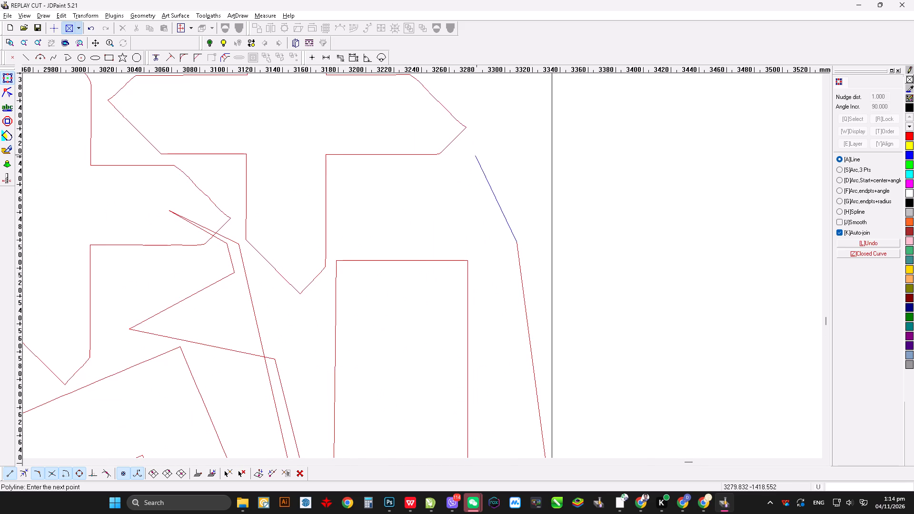
drag(469, 159, 459, 152)
click(400, 114)
click(485, 160)
Route the polyline around the top of the upper X outline and down between the two X outlines.
scroll(529, 227, up, 7)
click(548, 184)
scroll(444, 127, down, 2)
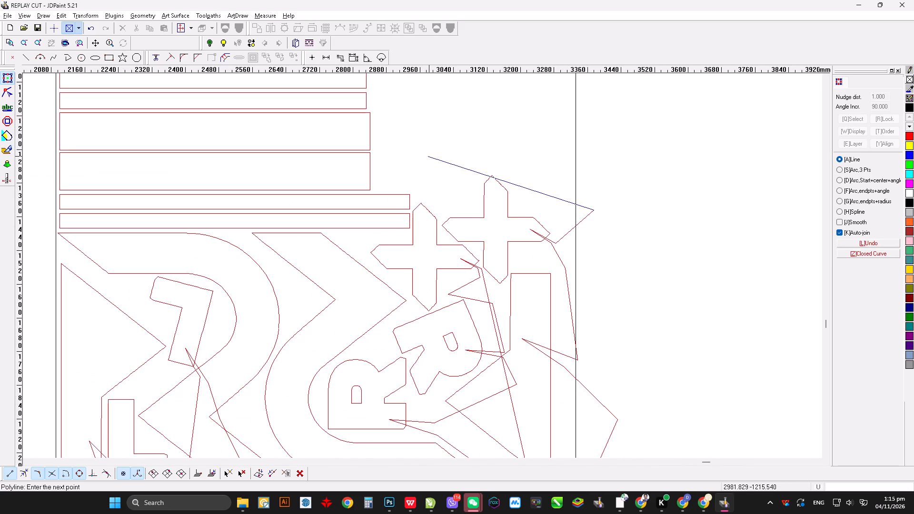
click(499, 141)
scroll(427, 207, down, 2)
drag(477, 188, 472, 193)
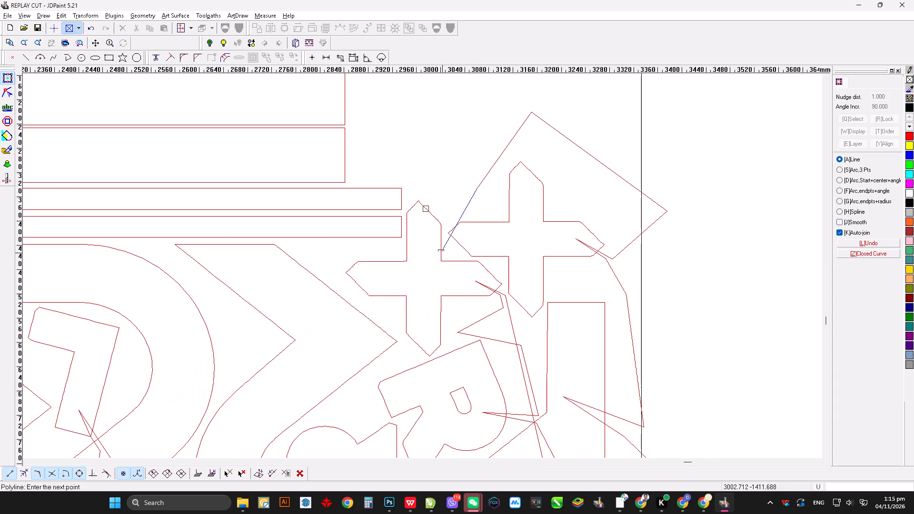
click(448, 251)
Extend the polyline with spikes crossing the right ends of the two long narrow strips above the large Rs.
drag(401, 238, 397, 235)
drag(375, 221, 383, 225)
click(424, 235)
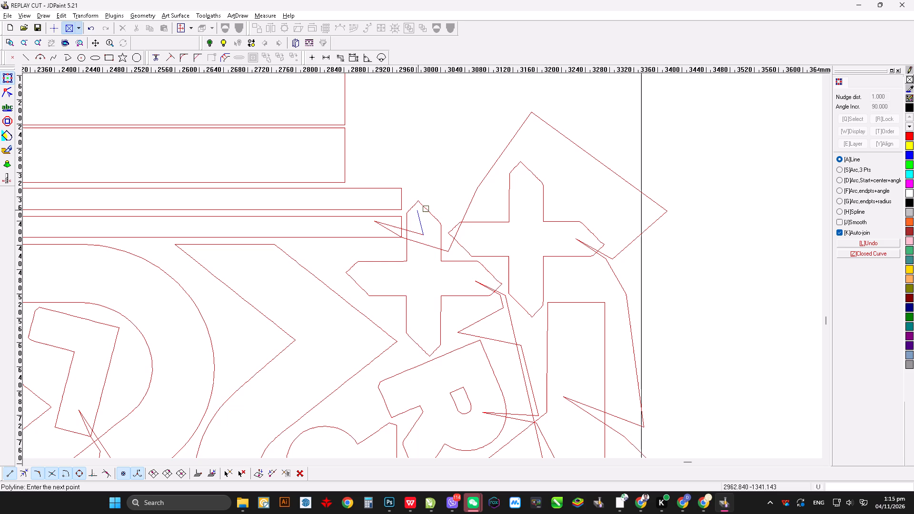
click(415, 220)
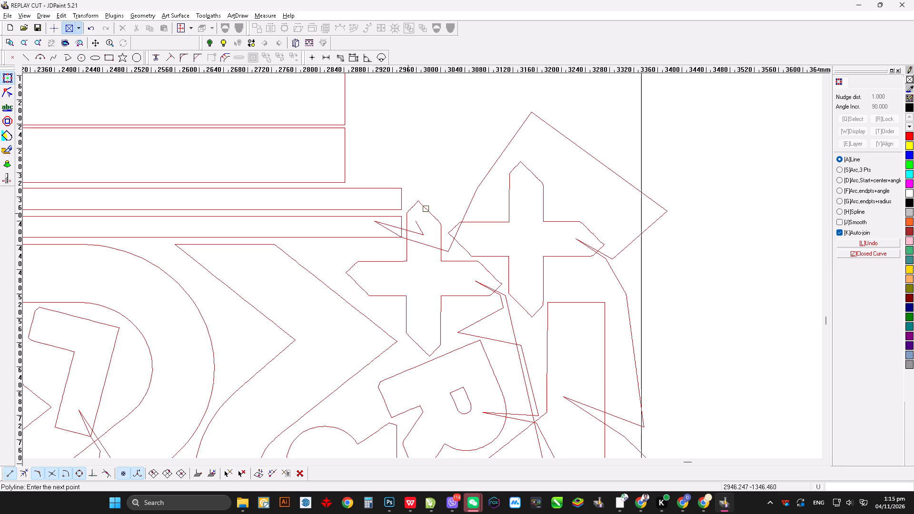
click(402, 209)
click(390, 202)
click(432, 219)
Continue the polyline upward with spikes crossing the right ends of the two wide strips.
click(427, 182)
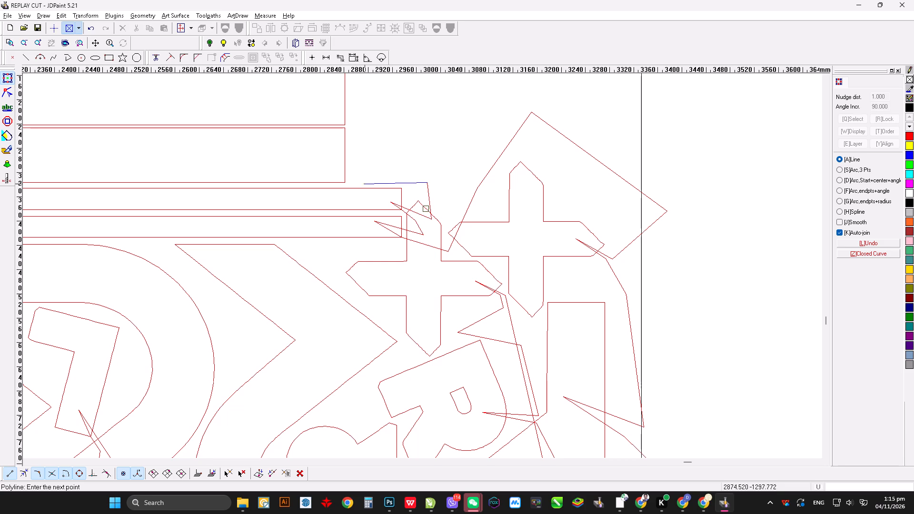
click(362, 197)
drag(343, 184, 336, 173)
drag(313, 146, 329, 157)
click(381, 186)
click(386, 154)
drag(343, 121, 338, 115)
drag(317, 93, 328, 102)
drag(369, 134, 373, 138)
Add polyline spikes crossing the right ends of the two topmost narrow strips, and finish the polyline.
scroll(427, 227, up, 3)
scroll(411, 167, down, 5)
click(397, 132)
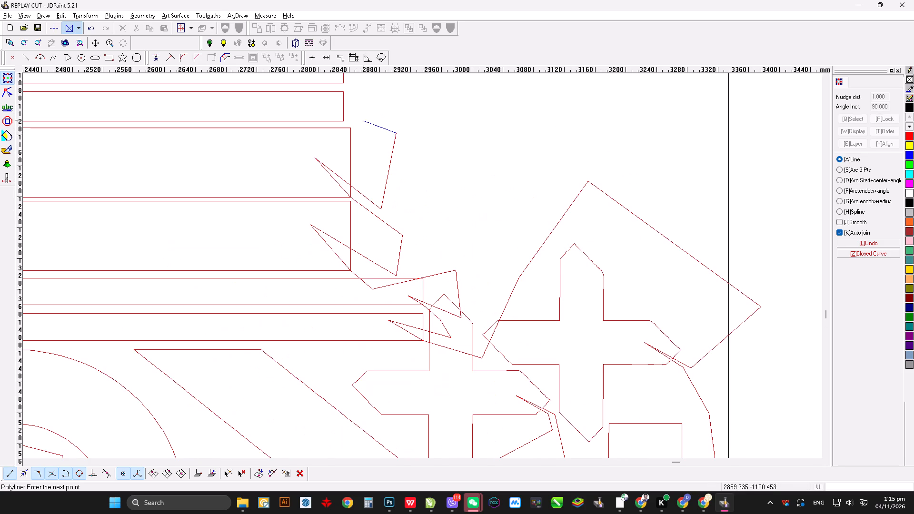
drag(345, 119, 332, 113)
drag(316, 101, 348, 110)
click(376, 121)
scroll(401, 164, up, 3)
drag(398, 140, 396, 136)
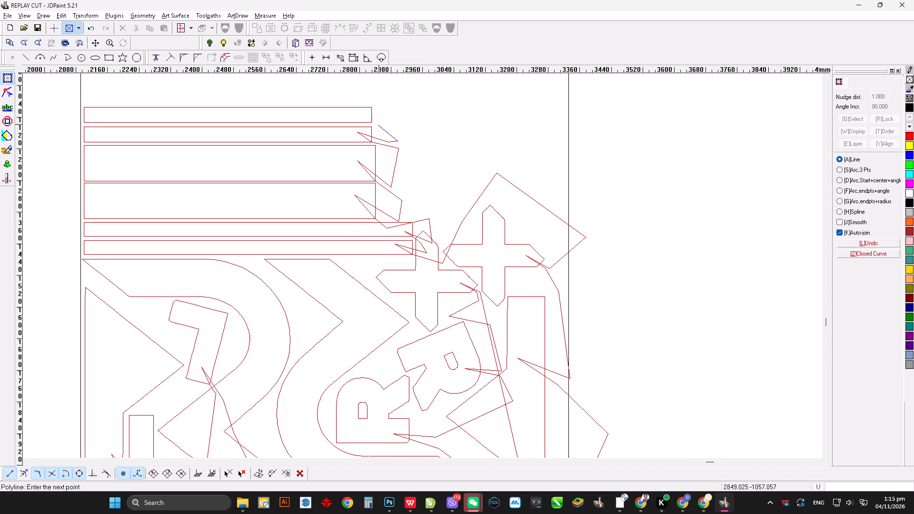
click(373, 123)
drag(359, 112, 371, 116)
click(413, 127)
right_click(416, 121)
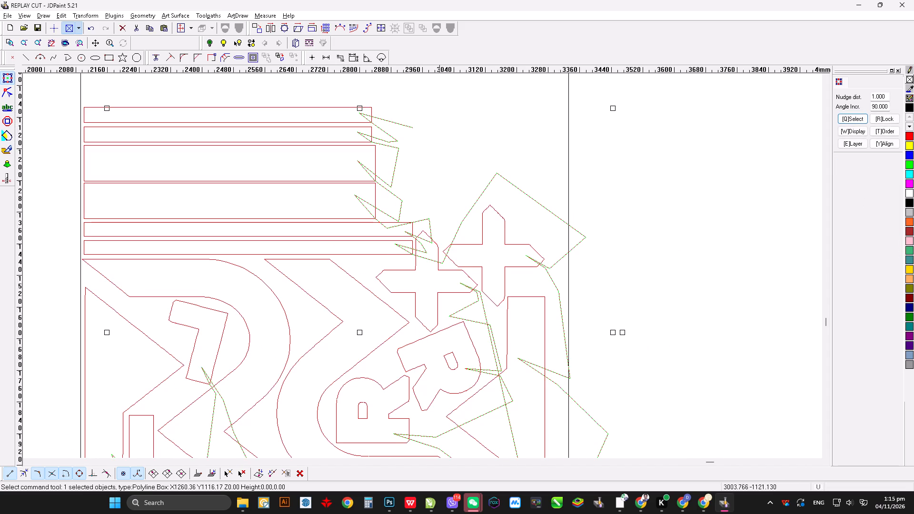
Trim openings with Curve trim in the right ends of the two topmost narrow strips and the two wide strips, between the polyline crossings.
key(alt+8)
scroll(383, 117, down, 3)
click(381, 122)
scroll(371, 123, down, 5)
right_click(367, 118)
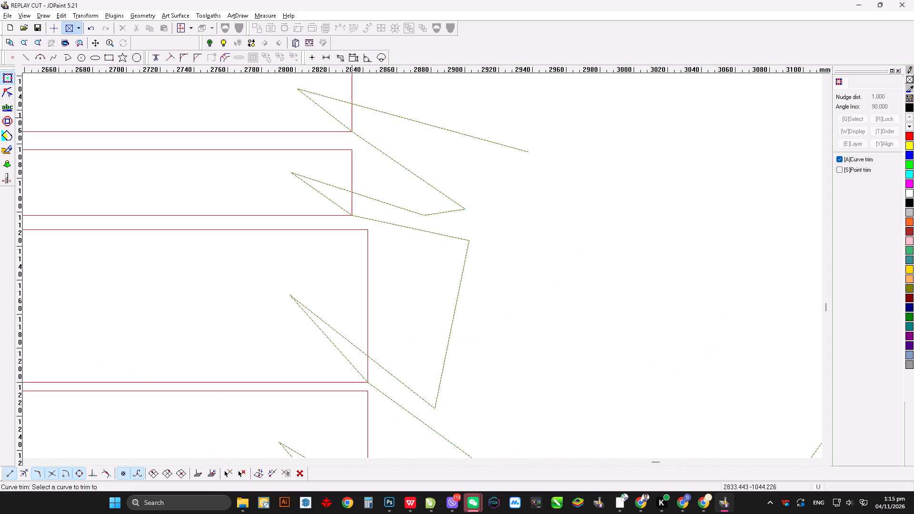
click(350, 117)
click(348, 205)
click(352, 201)
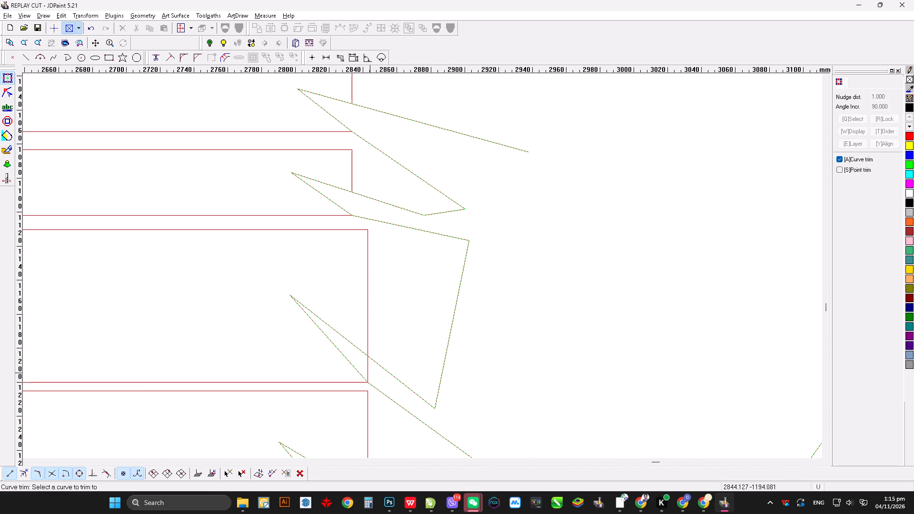
click(368, 373)
scroll(457, 175, up, 4)
scroll(412, 309, down, 3)
click(429, 314)
click(424, 310)
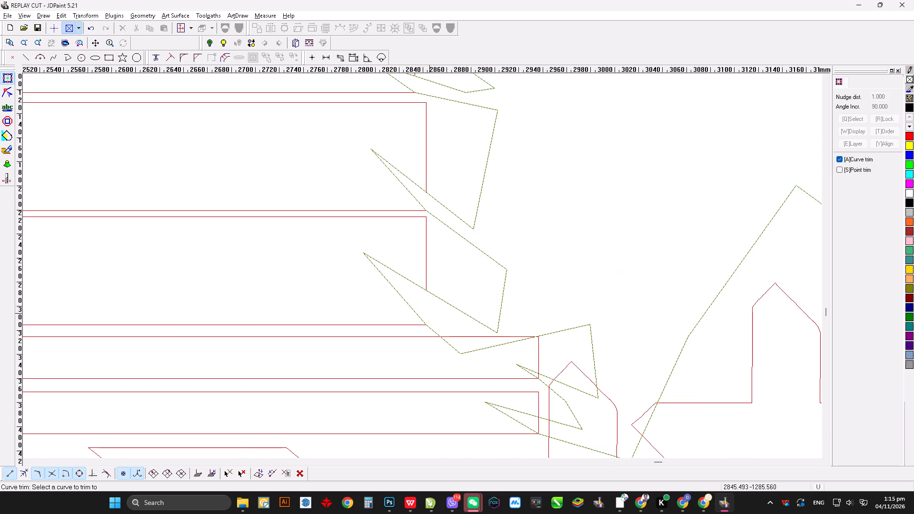
Trim openings in the right ends of the two long narrow strips where the polyline crosses them.
scroll(409, 208, up, 3)
scroll(481, 288, down, 7)
click(466, 276)
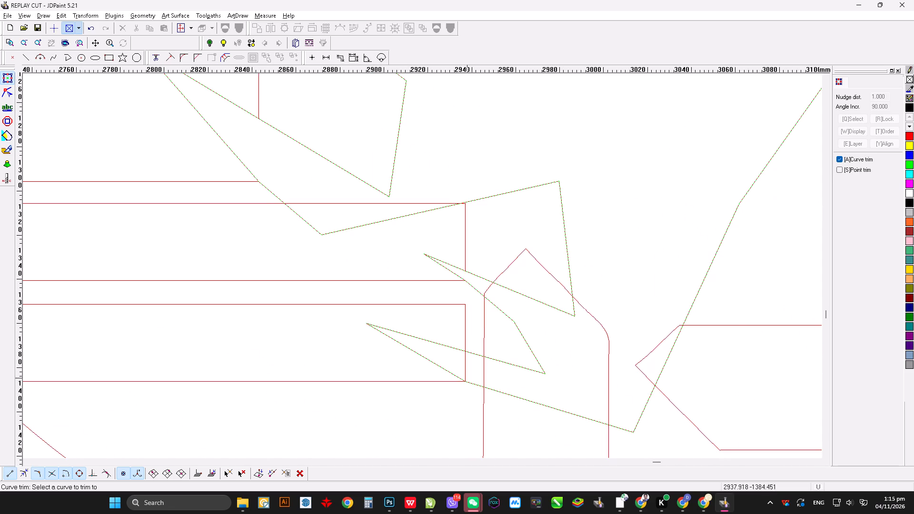
click(465, 370)
Trim the short segments between the polyline crossings on the right arms of both X outlines.
scroll(418, 247, up, 5)
scroll(661, 297, down, 10)
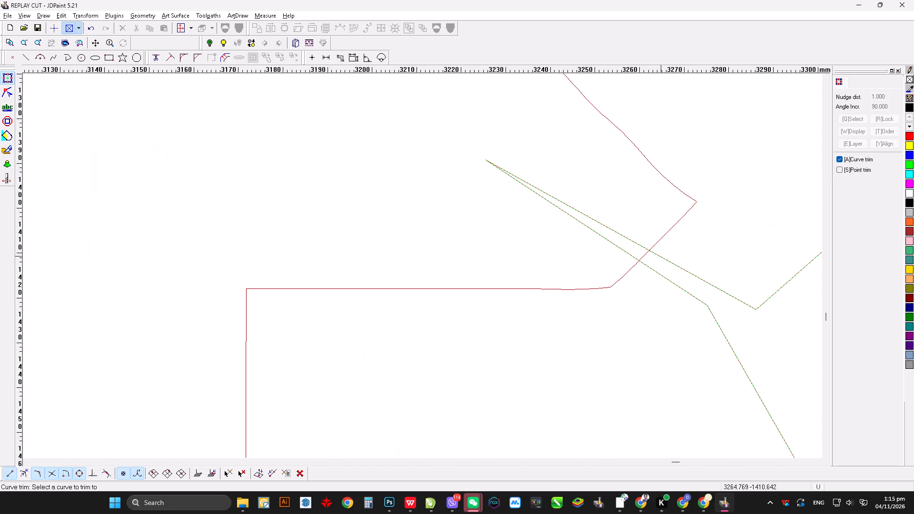
click(646, 255)
scroll(708, 245, up, 5)
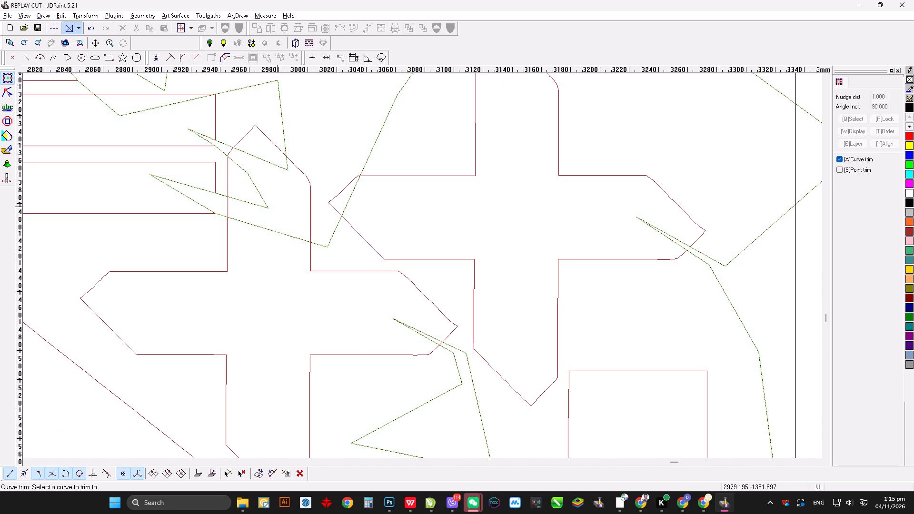
scroll(371, 199, up, 2)
scroll(416, 265, down, 8)
double_click(406, 342)
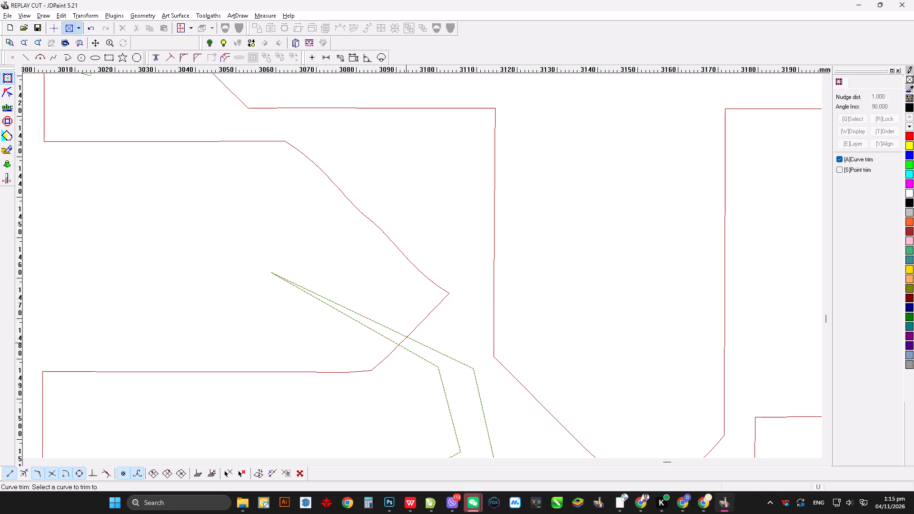
click(404, 341)
Trim an opening between the polyline crossings in the tilted small R and in the upright small R.
scroll(414, 247, up, 5)
scroll(389, 174, up, 3)
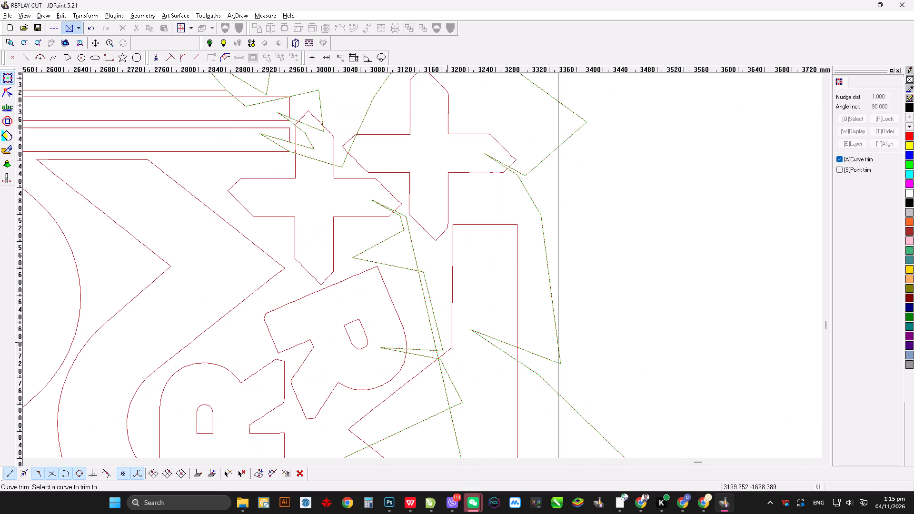
scroll(515, 363, down, 1)
scroll(616, 205, up, 2)
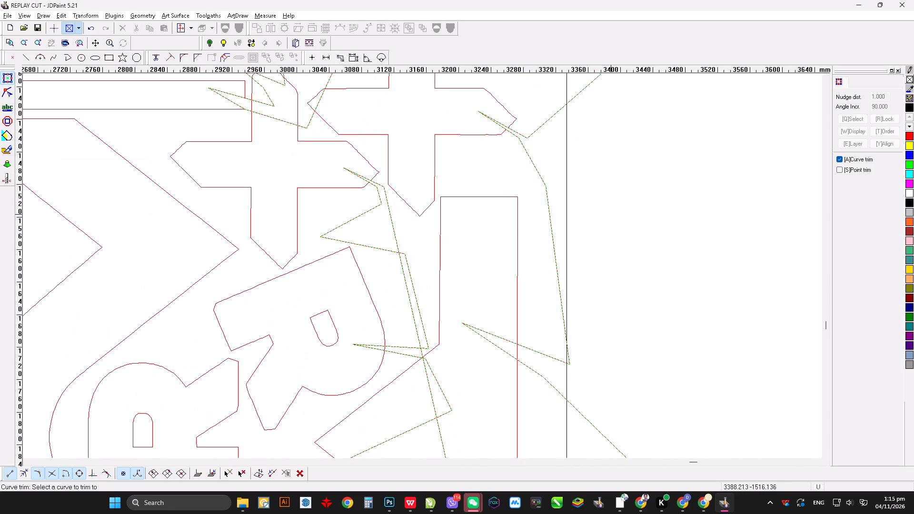
scroll(445, 314, down, 11)
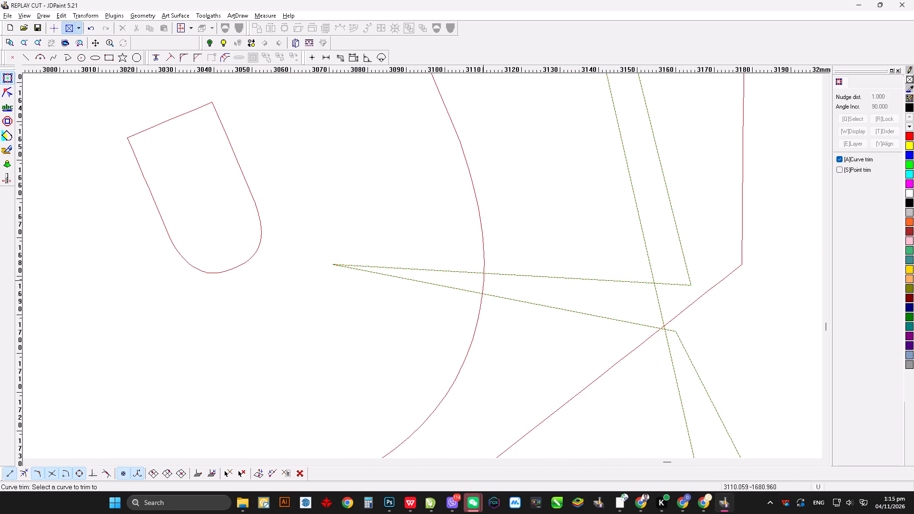
click(482, 279)
scroll(527, 237, up, 8)
scroll(349, 388, down, 3)
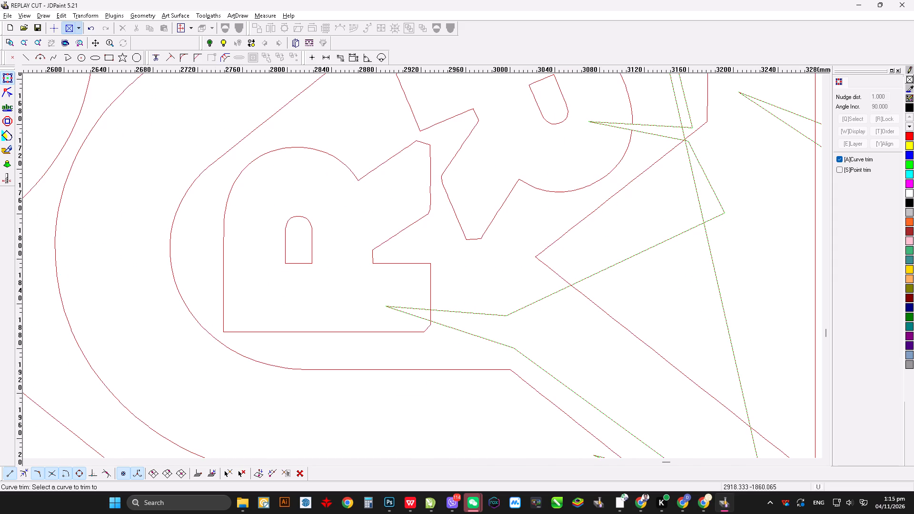
click(431, 315)
Trim openings in the pointed outline at the sheet's right edge and at the bottom tip of the left large curved outline.
scroll(359, 296, up, 3)
click(591, 209)
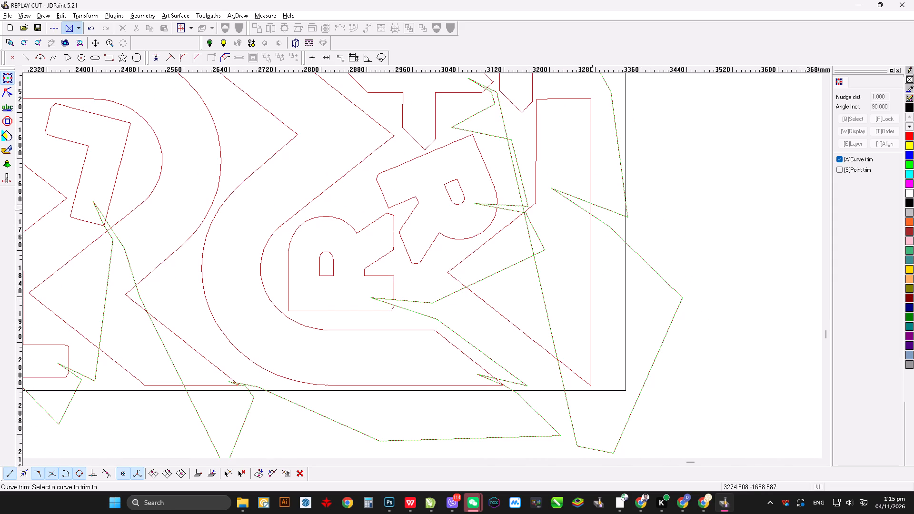
scroll(692, 269, up, 3)
scroll(440, 328, down, 12)
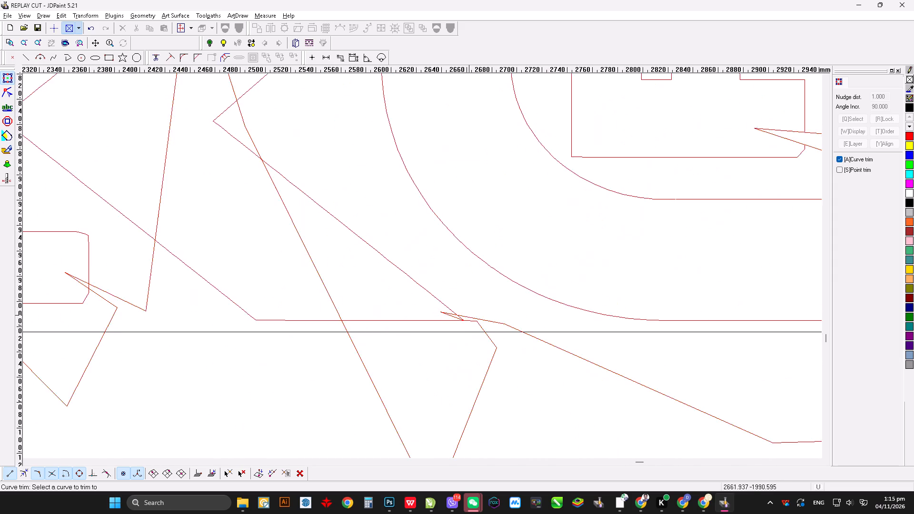
scroll(467, 315, down, 1)
click(447, 322)
Trim openings at the polyline crossings in the upright L, the pointed outline at the sheet's left edge, and the tilted L.
scroll(660, 338, up, 6)
scroll(420, 315, down, 6)
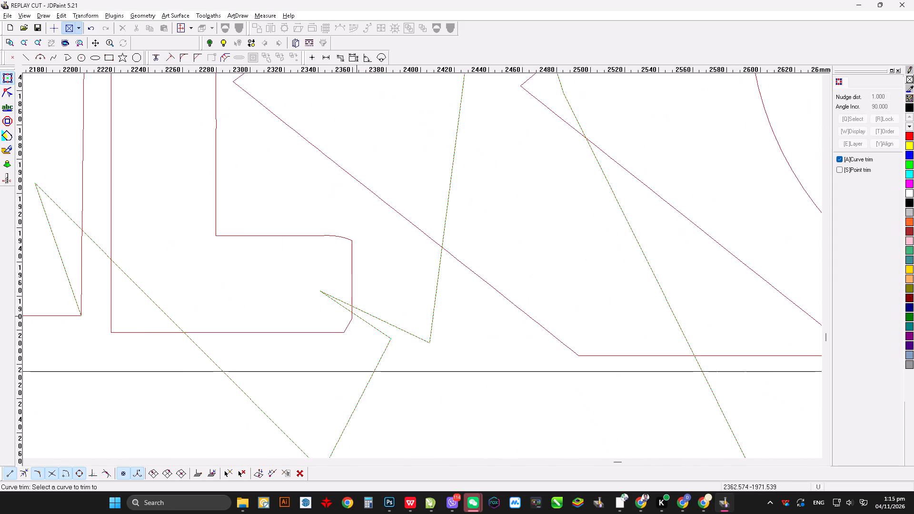
scroll(356, 315, down, 2)
click(348, 303)
scroll(620, 310, up, 6)
scroll(445, 286, down, 2)
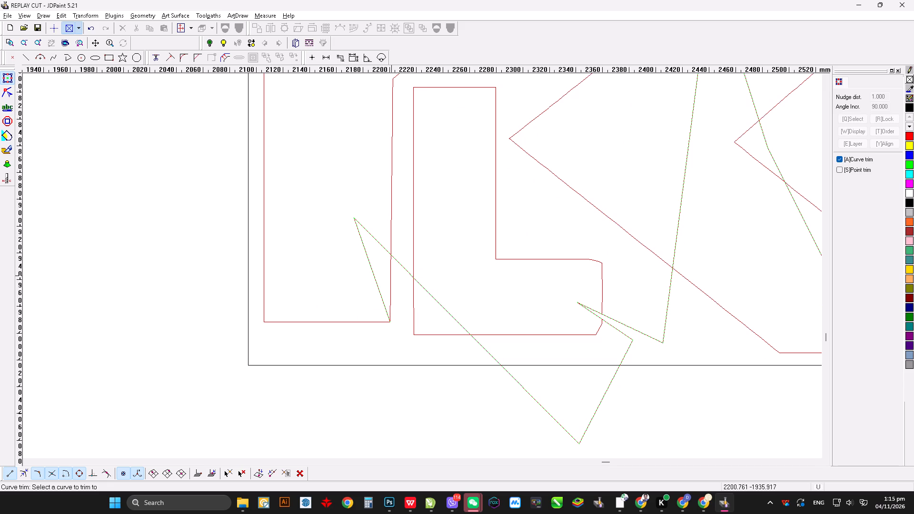
click(389, 273)
scroll(455, 347, up, 5)
scroll(537, 220, down, 8)
click(507, 230)
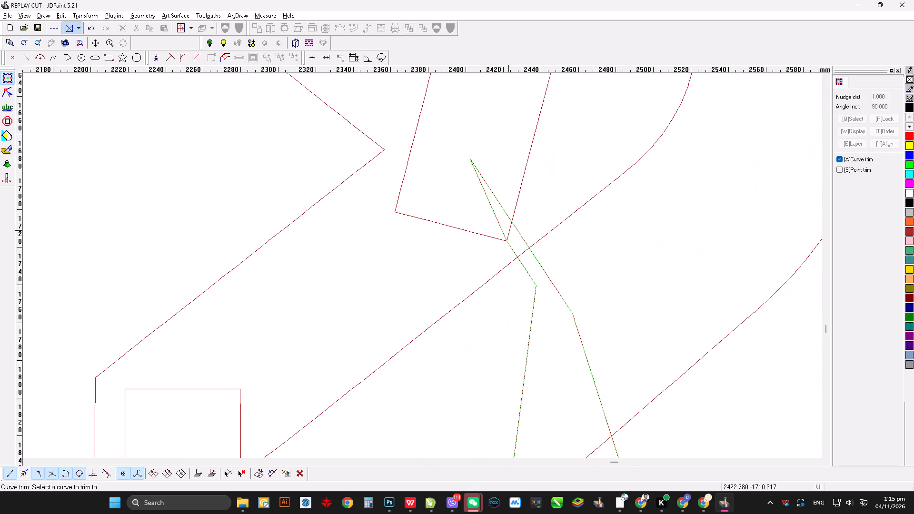
End the trimming and cut the linking polyline out of the drawing.
scroll(529, 229, up, 1)
right_click(525, 227)
click(520, 231)
scroll(414, 266, up, 8)
key(ctrl+x)
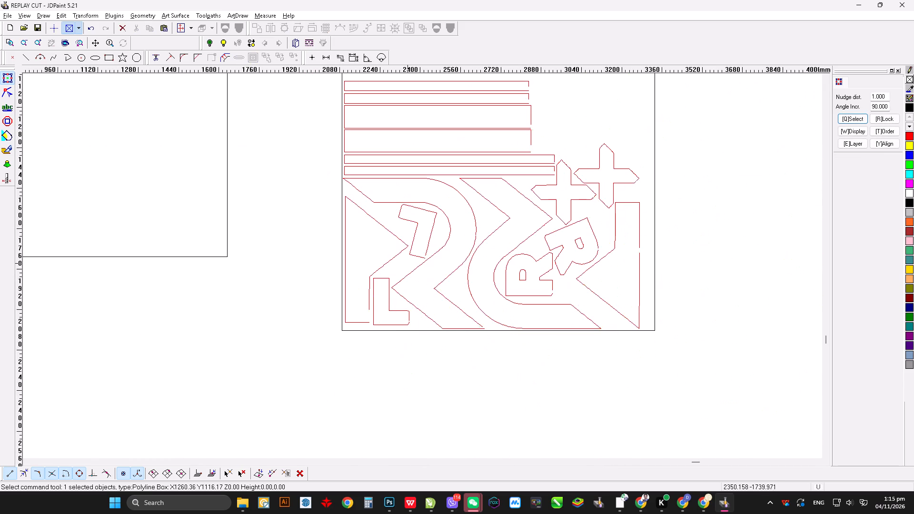
Close the gap in the pointed outline at the sheet's left edge with a line joining its two open ends.
scroll(383, 326, down, 4)
key(ctrl+w)
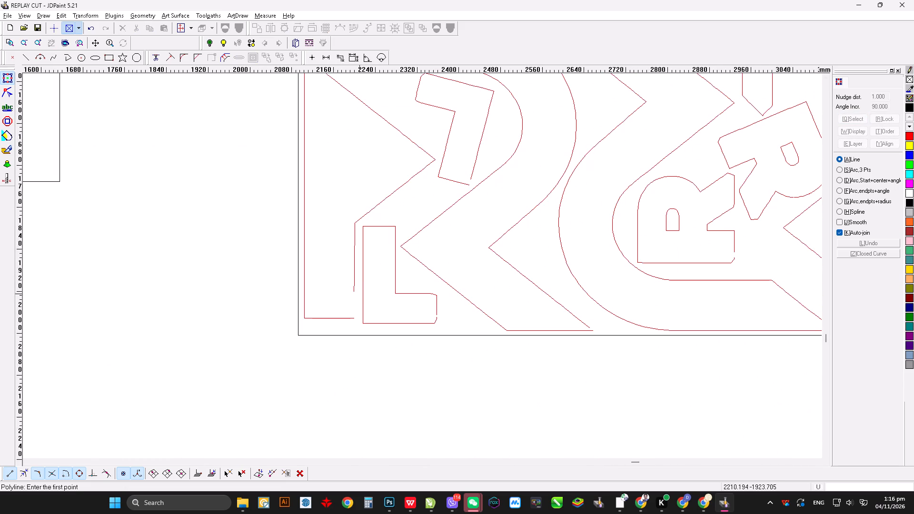
click(356, 291)
click(353, 317)
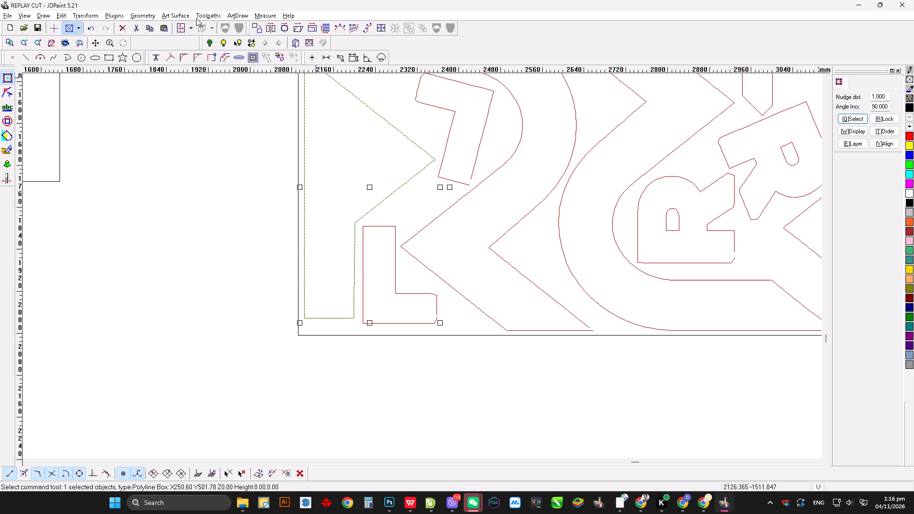
Apply the 3mm Contour toolpath template to the closed left-edge outline and save the drawing.
click(205, 14)
click(234, 38)
scroll(440, 261, down, 1)
click(423, 303)
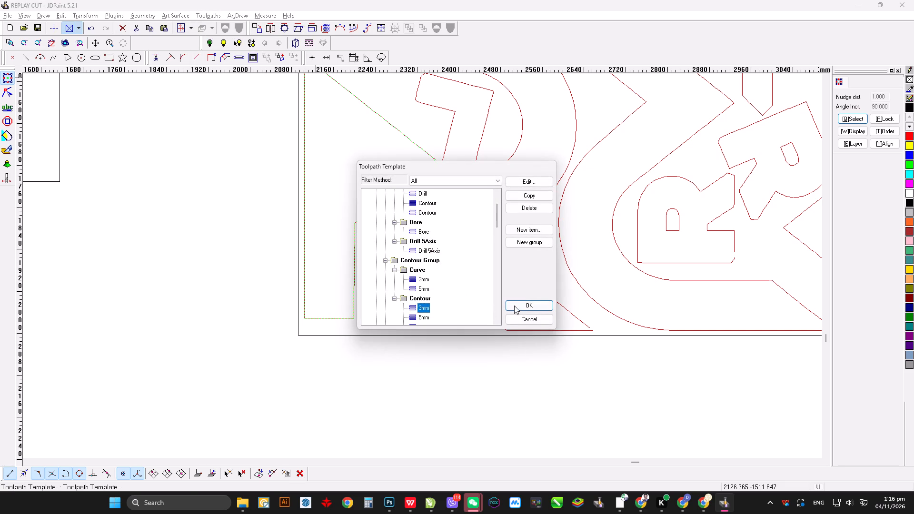
click(523, 304)
click(159, 326)
key(ctrl+s)
Close the gap at the foot of the upright L with a line joining its open ends.
scroll(448, 310, down, 5)
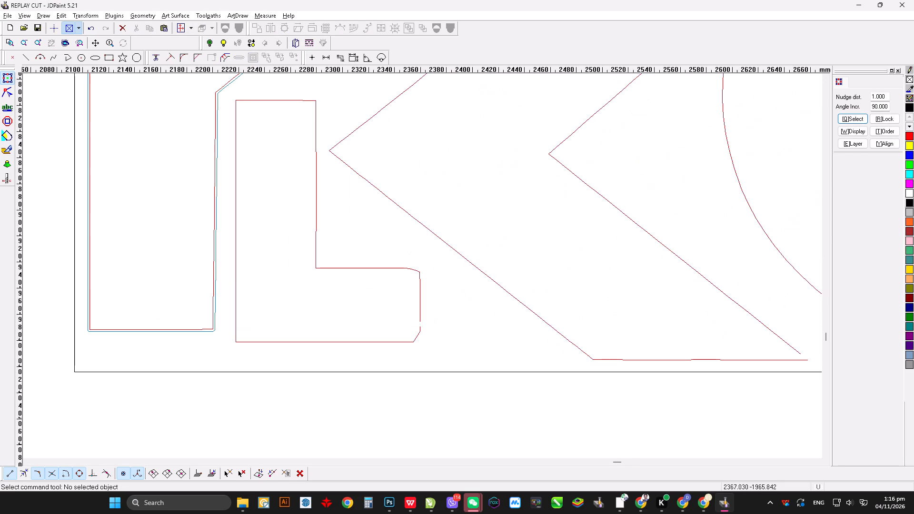
key(ctrl+w)
click(418, 321)
scroll(430, 323, down, 5)
click(404, 332)
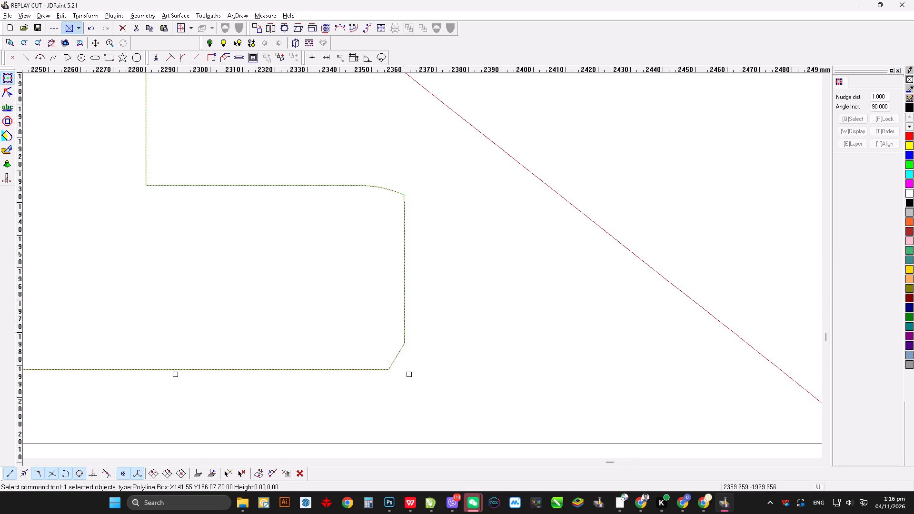
Apply the 3mm Contour toolpath template to the upright L and save the drawing.
click(204, 11)
click(243, 40)
scroll(450, 330, down, 2)
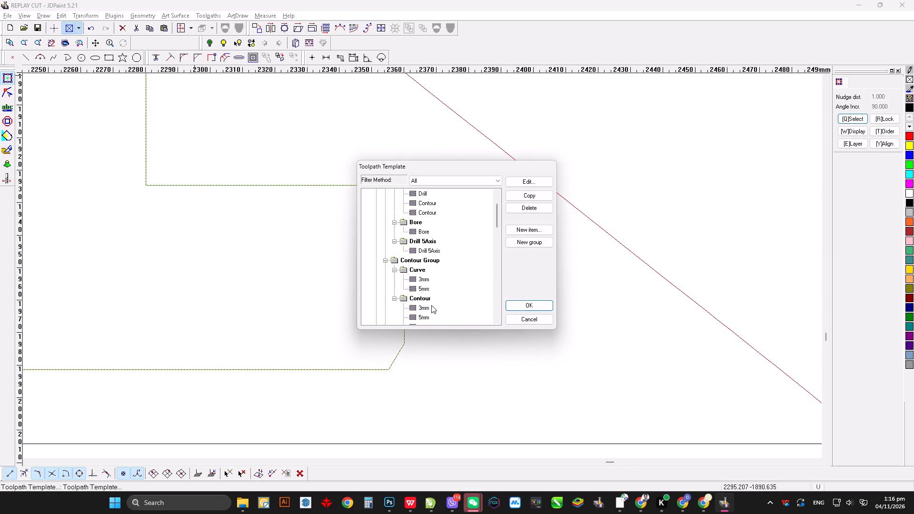
click(427, 307)
click(519, 310)
key(ctrl+s)
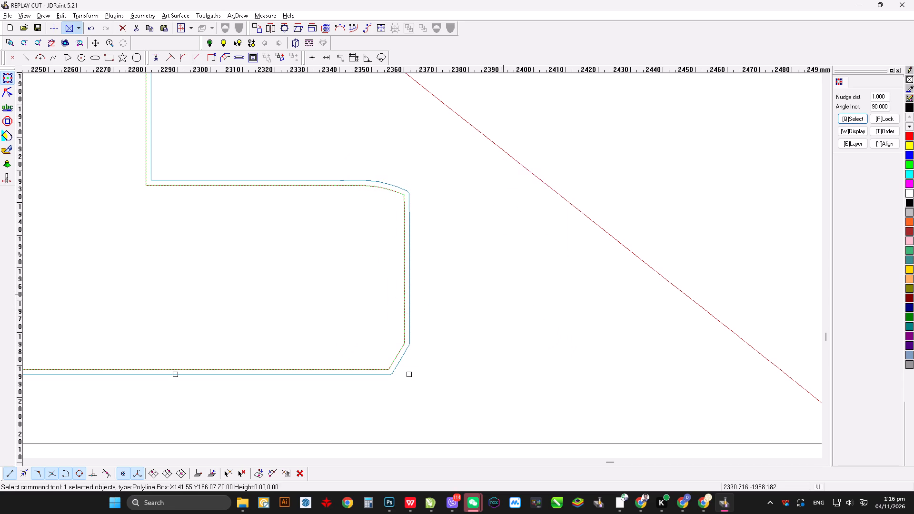
Nudge the upright L together with its toolpath 6 mm up and 2 mm left.
scroll(570, 304, up, 4)
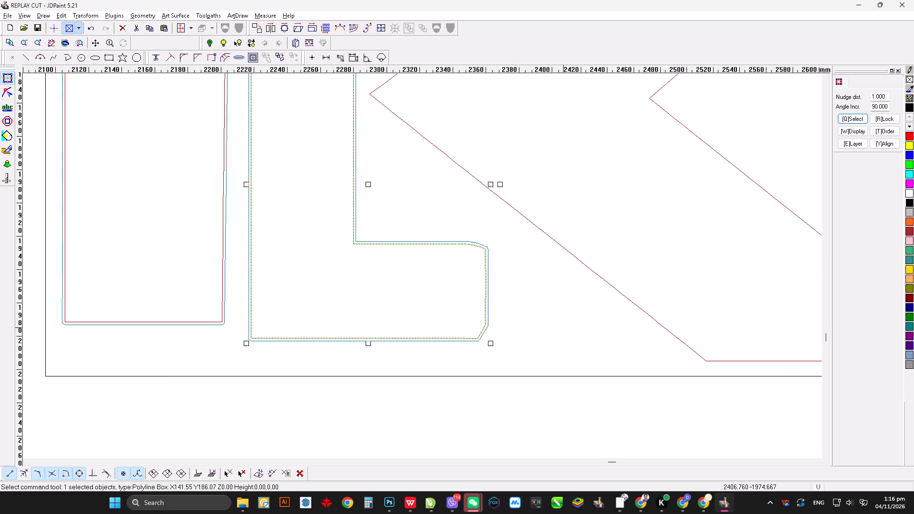
scroll(562, 326, up, 2)
click(383, 406)
drag(348, 391, 565, 124)
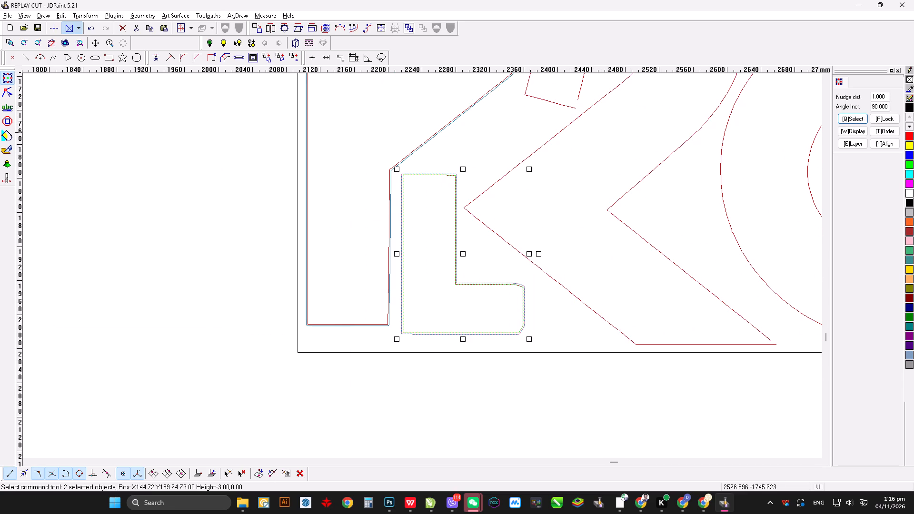
key(Up)
key(Up)
key(Up)
key(Up)
key(Left)
key(Left)
key(Up)
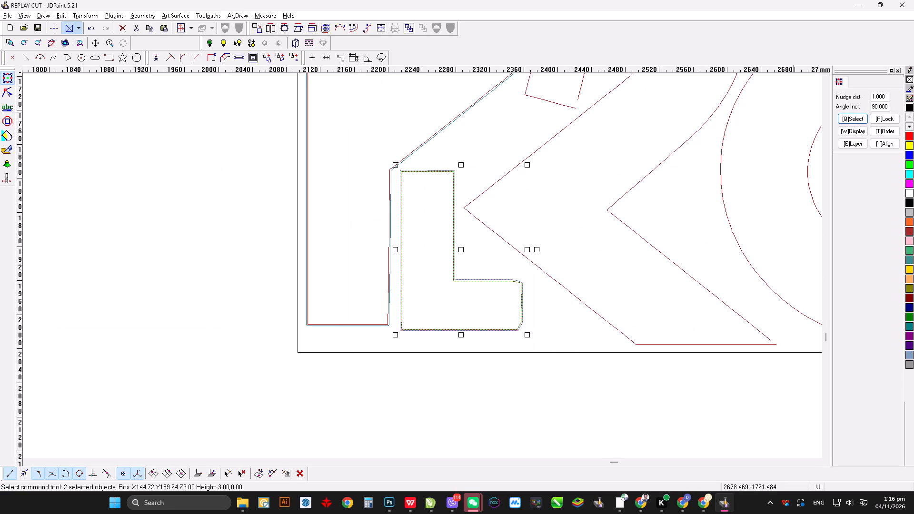
key(Up)
click(600, 181)
Close the gap at the lower corner of the tilted L with a line joining its open ends.
scroll(366, 183, up, 3)
scroll(592, 358, up, 2)
scroll(521, 227, down, 4)
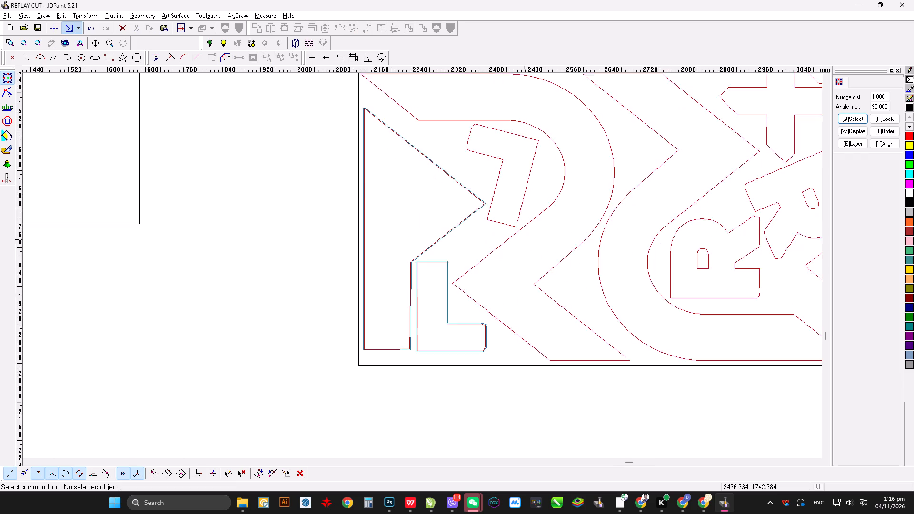
scroll(523, 239, down, 7)
key(ctrl+w)
click(510, 182)
click(503, 201)
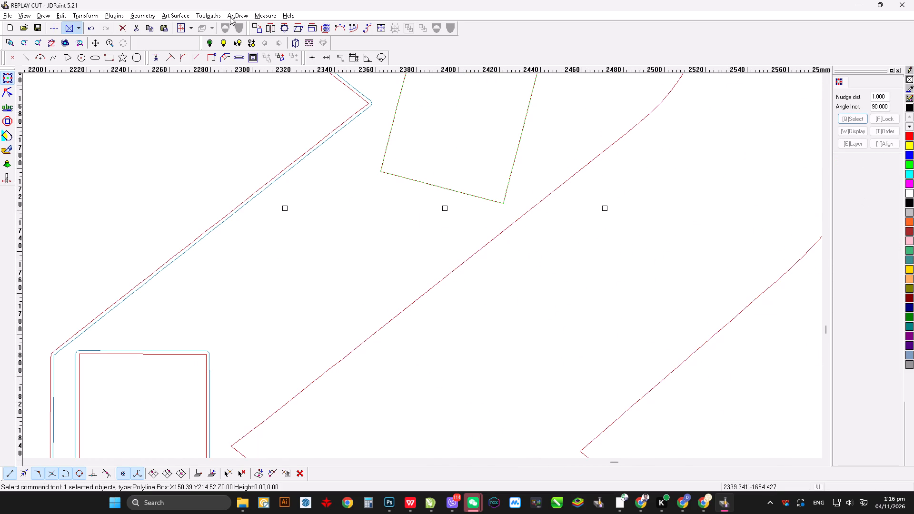
Apply the 3mm Contour toolpath template to the tilted L and save the drawing.
click(210, 12)
drag(229, 28, 232, 32)
scroll(471, 294, down, 2)
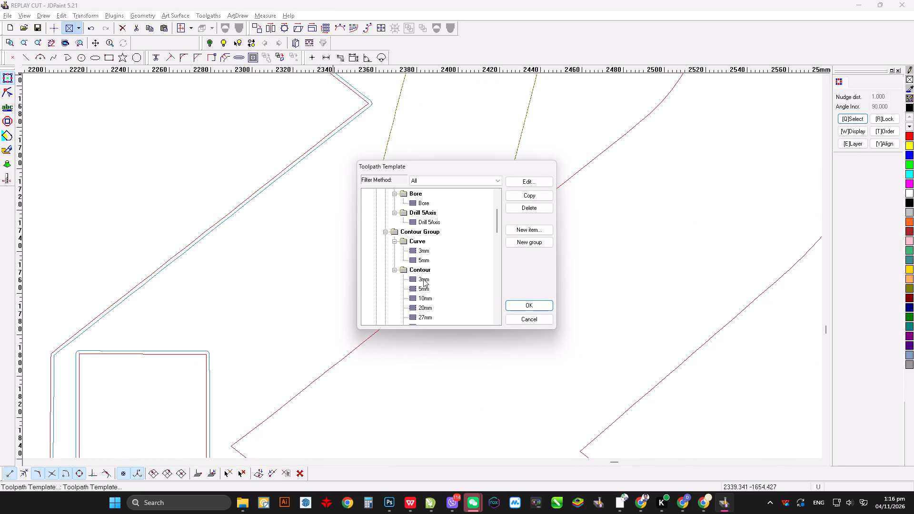
click(424, 279)
click(527, 306)
scroll(511, 312, up, 5)
key(ctrl+s)
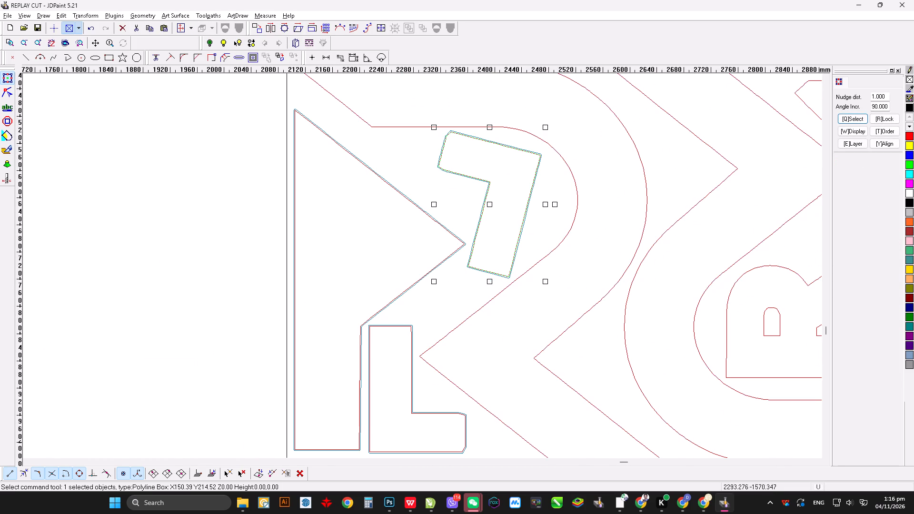
Nudge the tilted L together with its toolpath 5 mm left and 2 mm down.
click(400, 160)
drag(400, 102, 587, 318)
key(Left)
key(Left)
key(Down)
key(Down)
key(Left)
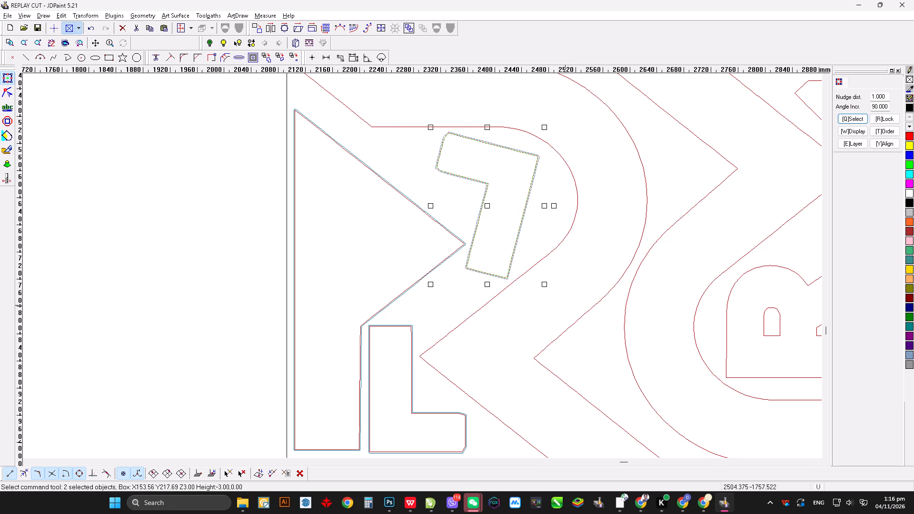
key(Left)
key(Left)
click(602, 274)
Close the gap at the bottom tip of the left large curved outline with a line joining its open ends.
scroll(442, 198, up, 3)
scroll(520, 315, down, 9)
key(ctrl+w)
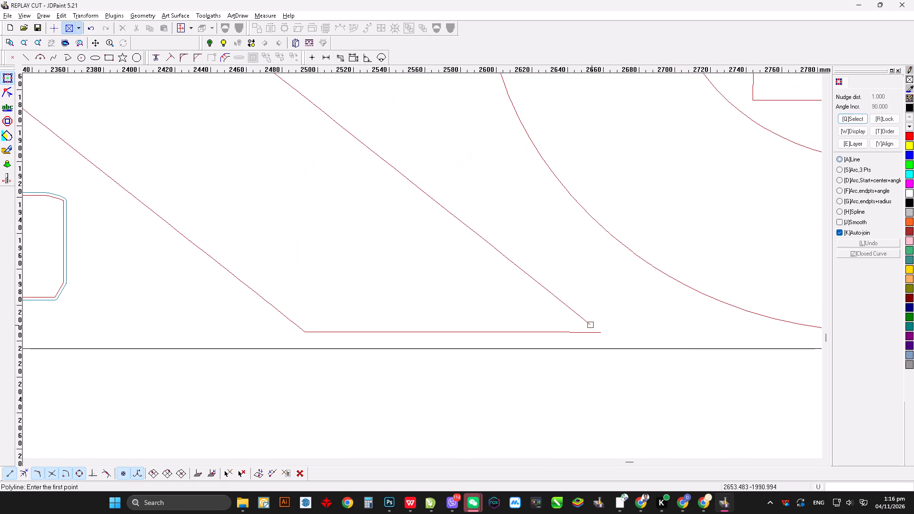
click(587, 325)
click(598, 333)
Apply the 3mm Contour toolpath template to the left large curved outline and save the drawing.
scroll(611, 368, up, 6)
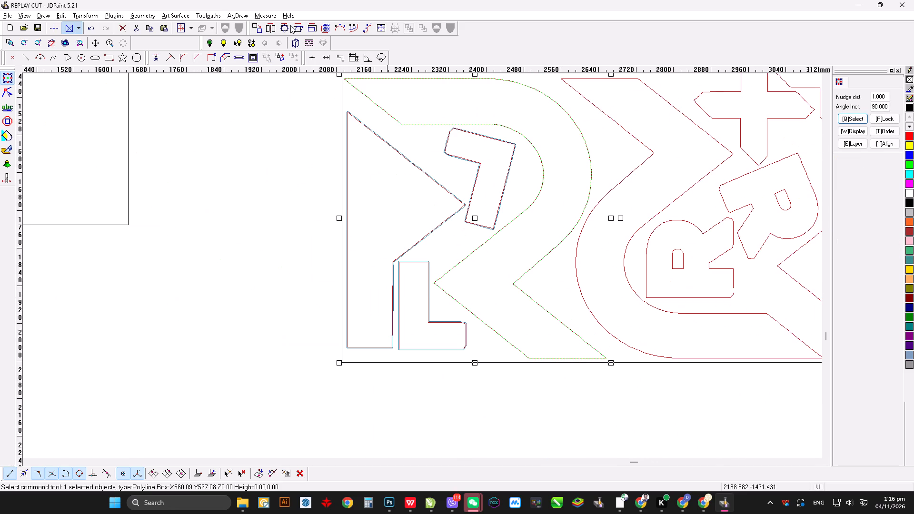
click(202, 12)
click(227, 34)
scroll(465, 302, down, 1)
click(419, 303)
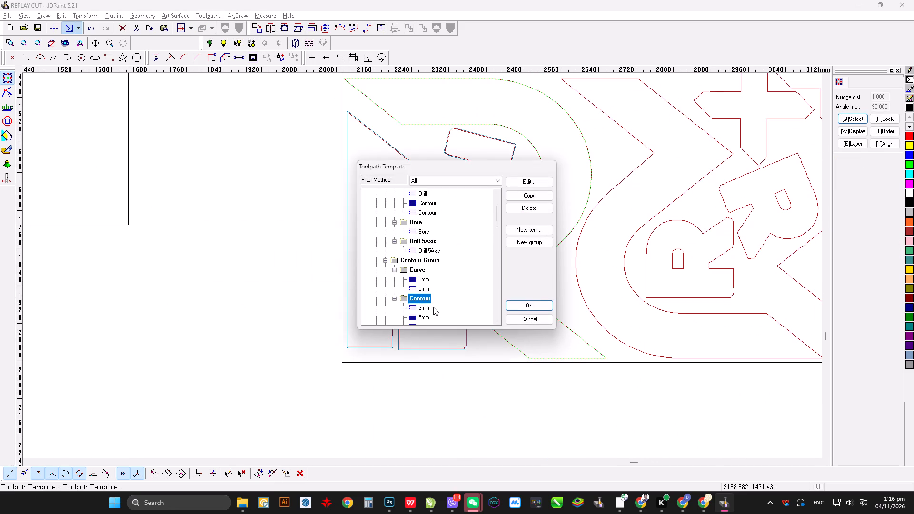
click(433, 307)
click(422, 308)
click(513, 305)
scroll(442, 320, up, 4)
key(ctrl+s)
ctrl+click(335, 225)
Nudge the four leftmost letter shapes with their toolpaths 3 mm right and 3 mm down within the sheet, and save the drawing.
scroll(401, 227, down, 6)
click(380, 207)
scroll(394, 198, up, 3)
drag(367, 190, 585, 422)
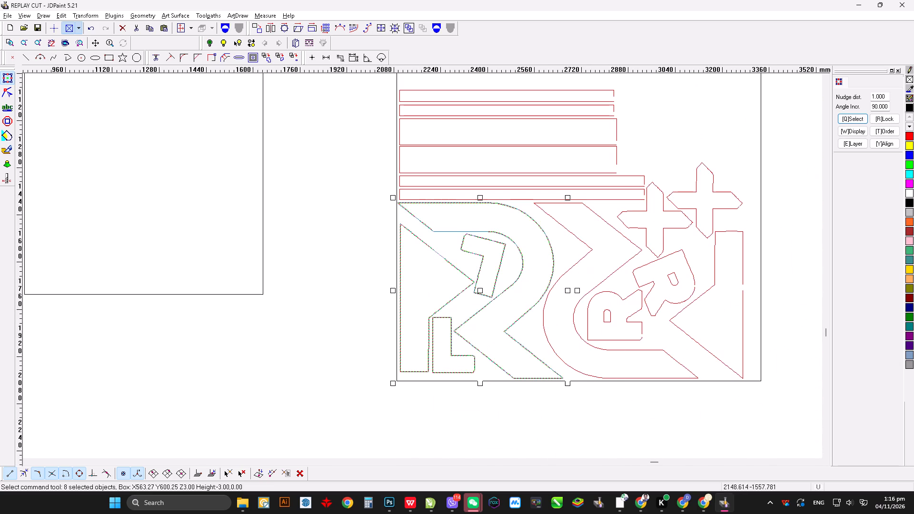
scroll(411, 230, down, 12)
key(Left)
key(Left)
key(Right)
scroll(362, 208, up, 6)
key(Right)
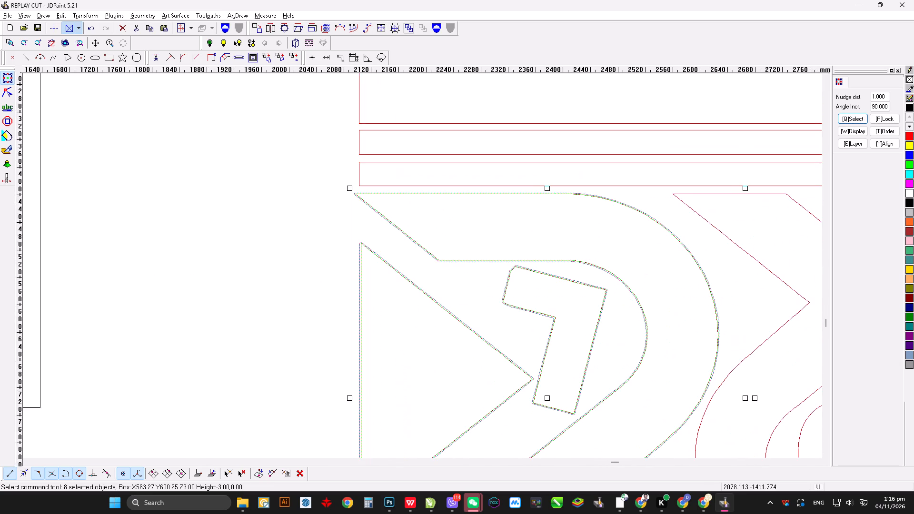
key(Right)
scroll(348, 194, up, 4)
key(Right)
scroll(422, 390, down, 5)
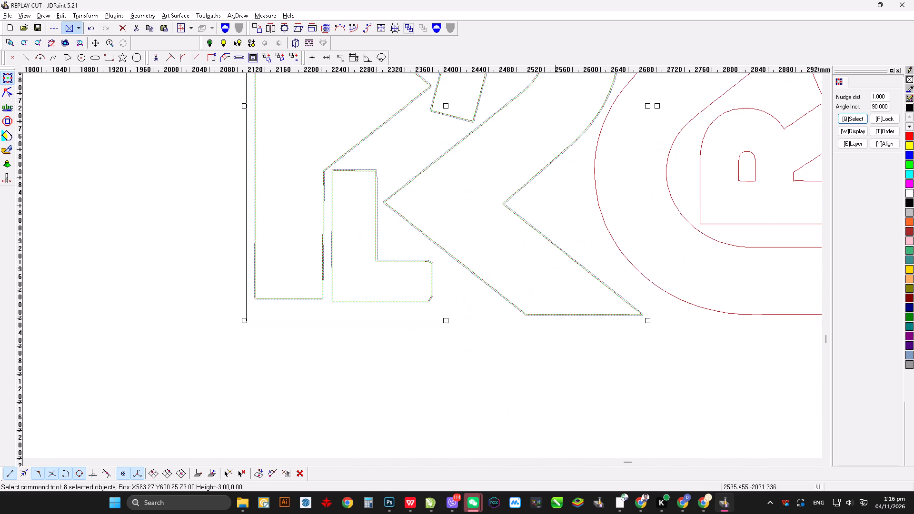
scroll(552, 380, up, 3)
key(Right)
key(Down)
key(Down)
key(Down)
key(Down)
key(Down)
key(Down)
key(Down)
key(Down)
scroll(565, 381, down, 8)
key(Up)
key(Up)
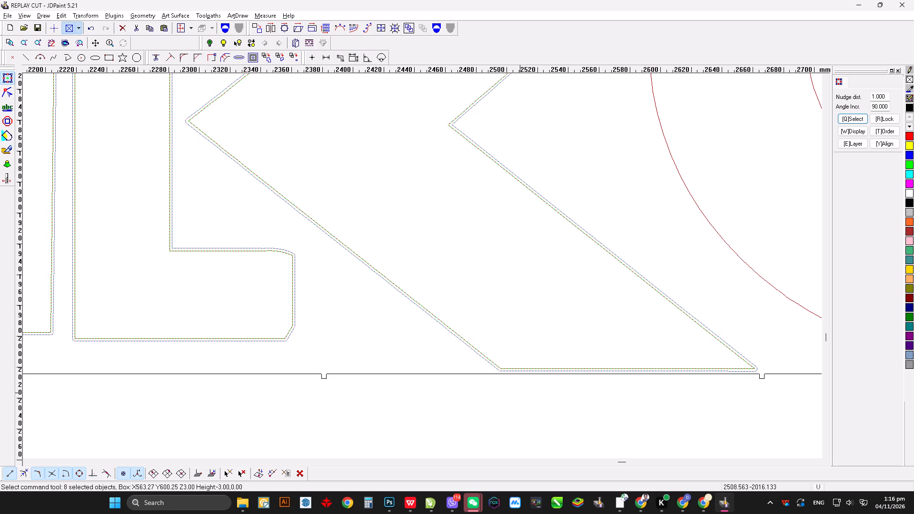
key(Up)
scroll(518, 391, up, 4)
key(Up)
key(Up)
click(544, 281)
scroll(471, 279, up, 3)
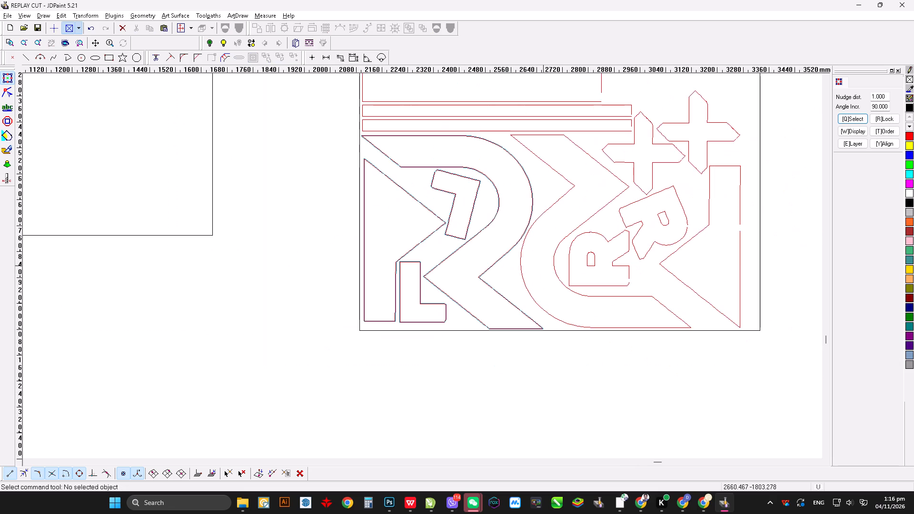
key(ctrl+s)
Open the bottom tip of the right large curved outline by trimming its diagonal edge against a temporary crossing polyline, and remove that polyline.
scroll(725, 291, down, 5)
ctrl+scroll(690, 333, up, 2)
scroll(632, 316, up, 2)
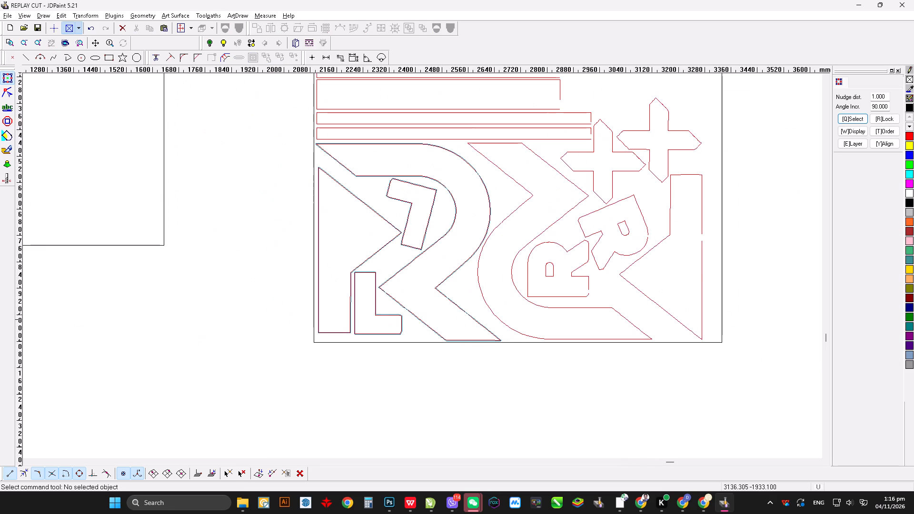
scroll(661, 320, down, 12)
key(ctrl+w)
drag(627, 354, 622, 353)
drag(411, 318, 415, 318)
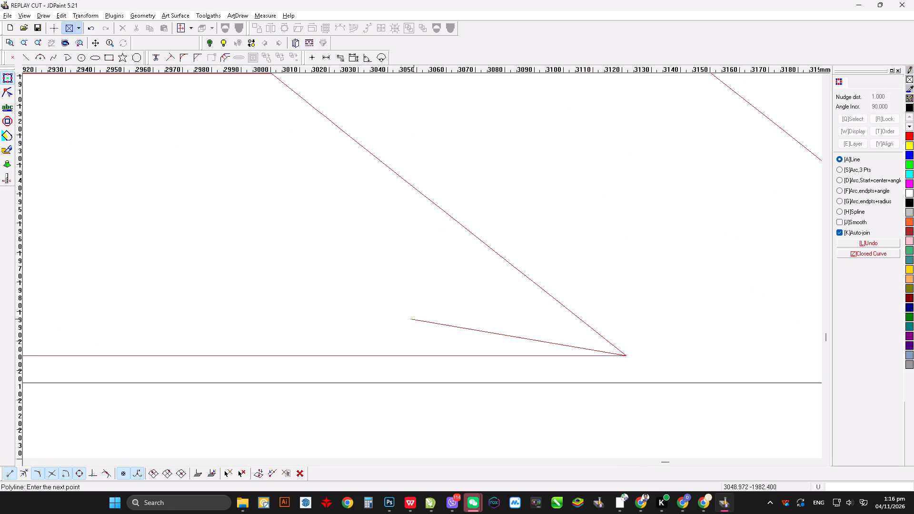
drag(415, 318, 437, 318)
click(693, 333)
right_drag(693, 333, 687, 327)
key(alt+8)
click(616, 328)
right_drag(614, 331, 610, 335)
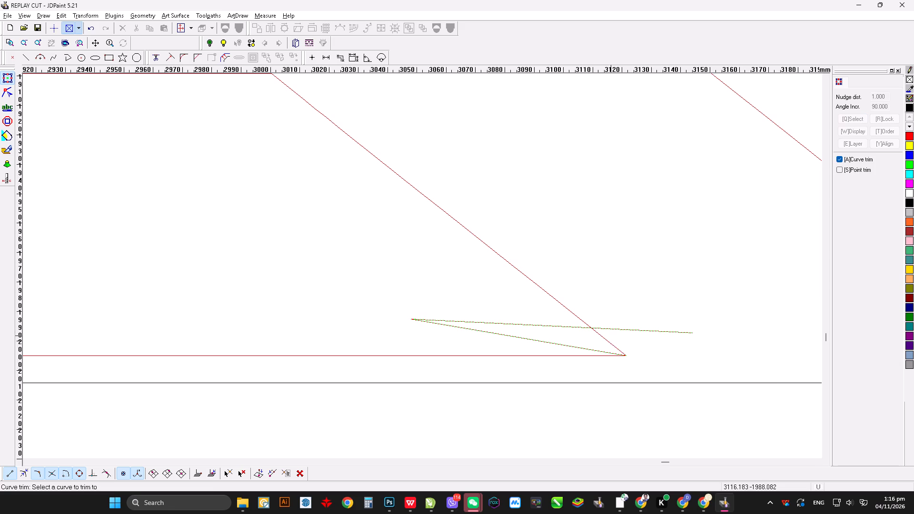
right_drag(610, 335, 606, 337)
click(606, 338)
right_click(610, 328)
click(610, 327)
key(ctrl+x)
Close the gap at the bottom tip of the right large curved outline with a line joining its open ends.
key(ctrl+w)
click(593, 328)
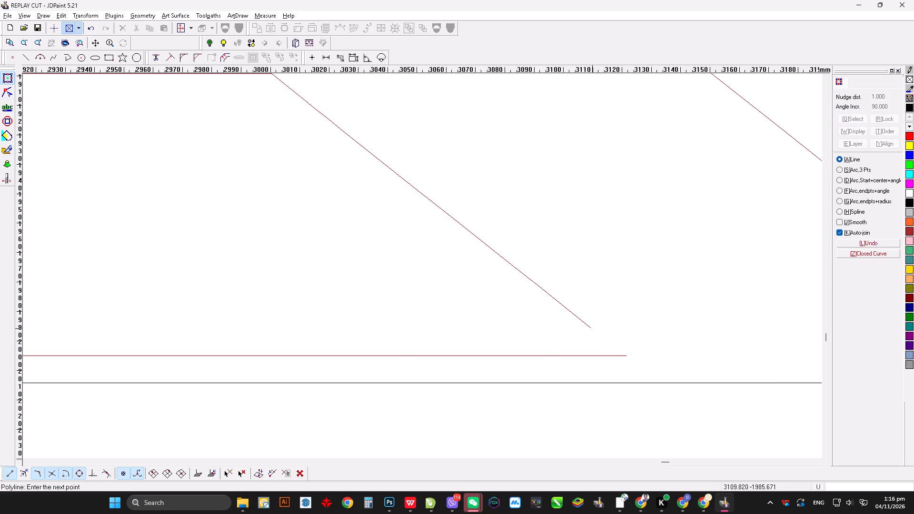
click(627, 355)
Apply the 3mm Contour toolpath template to the right large curved outline.
scroll(676, 346, up, 10)
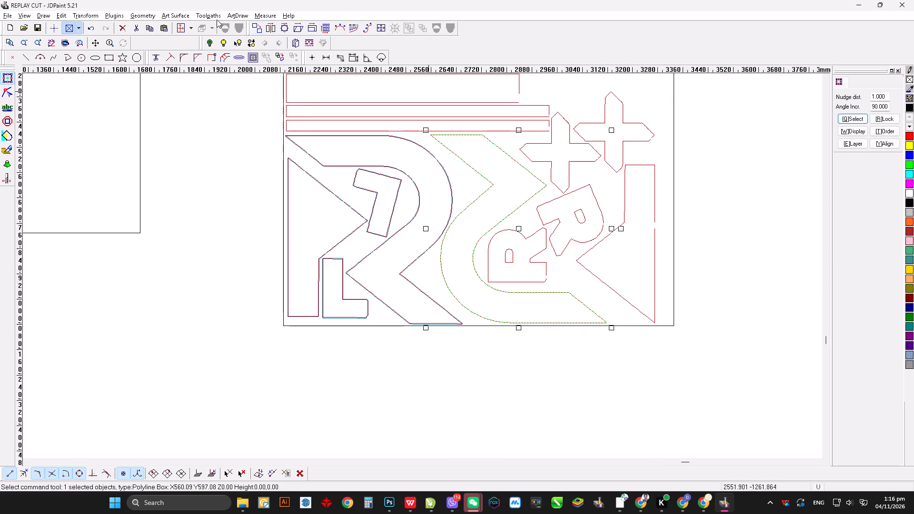
click(211, 15)
click(224, 35)
scroll(464, 265, down, 1)
click(429, 305)
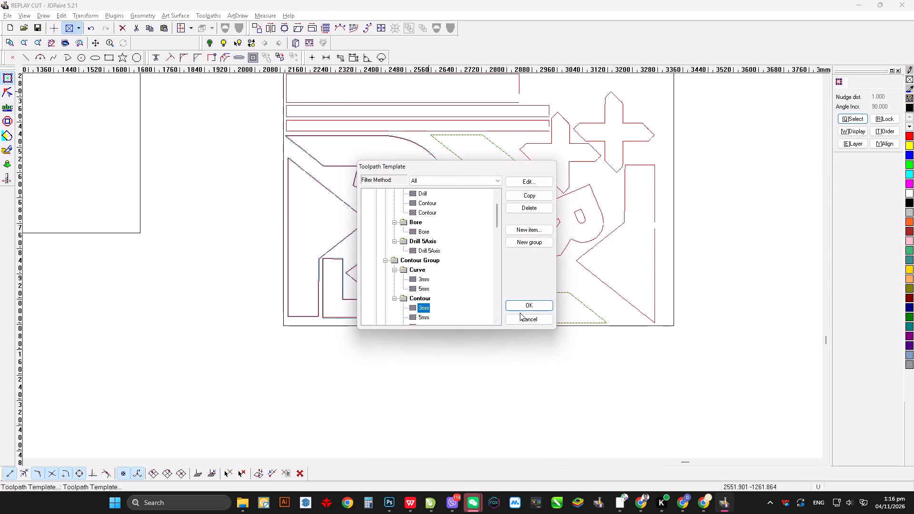
click(519, 305)
click(546, 365)
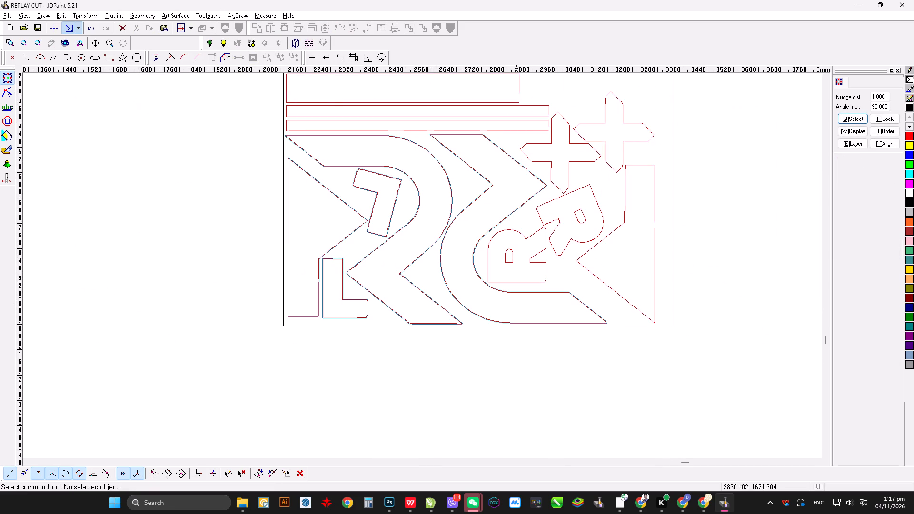
Nudge the right large curved outline together with its toolpath 2 mm left and 3 mm down, and save the drawing.
scroll(521, 194, down, 10)
click(389, 253)
shift+click(393, 255)
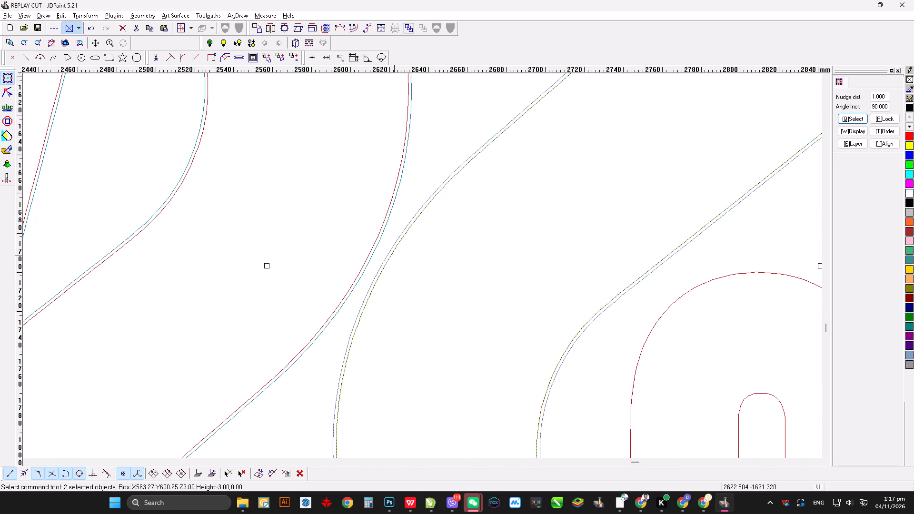
scroll(454, 241, up, 5)
scroll(441, 247, down, 5)
key(Left)
key(Left)
key(Left)
key(Left)
key(Left)
key(Left)
scroll(448, 248, up, 6)
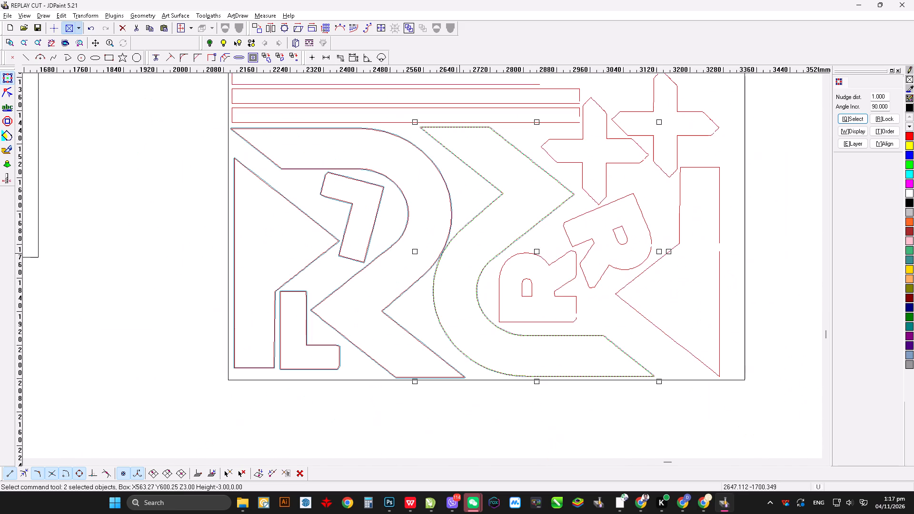
key(Right)
key(Right)
key(Right)
key(Right)
scroll(561, 392, down, 4)
key(Down)
key(Down)
scroll(545, 381, down, 3)
key(Down)
key(Down)
key(Down)
key(Down)
key(Down)
key(Up)
scroll(527, 360, up, 4)
key(Up)
key(Up)
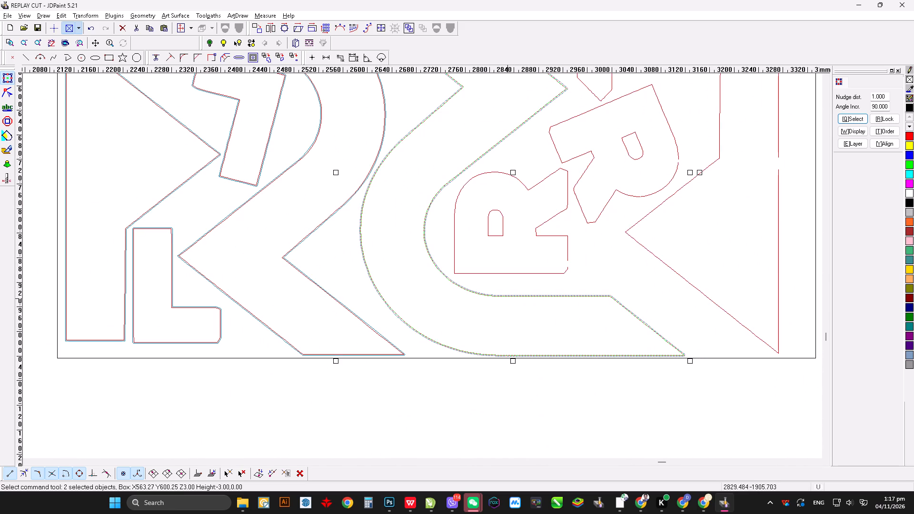
key(Up)
click(606, 267)
key(ctrl+s)
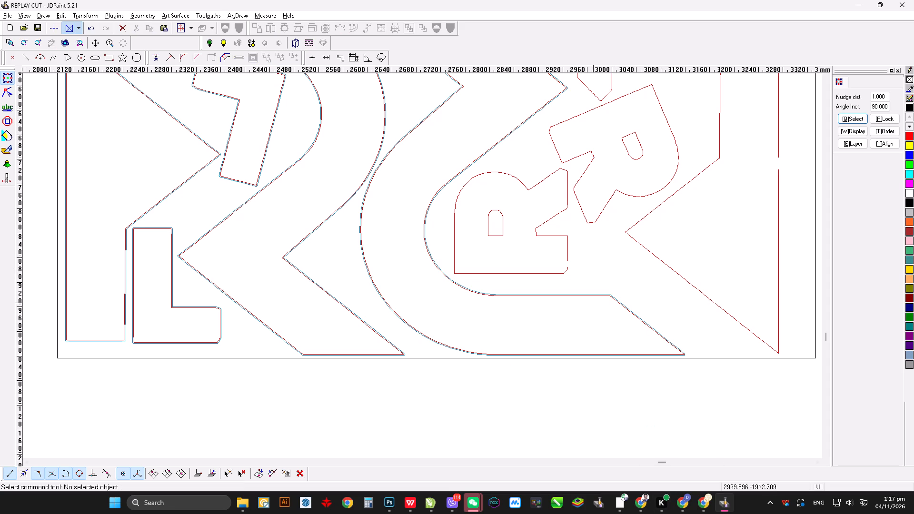
Close the gap near the foot corner of the upright R with a line joining its open ends.
scroll(561, 265, down, 9)
key(ctrl+w)
click(572, 248)
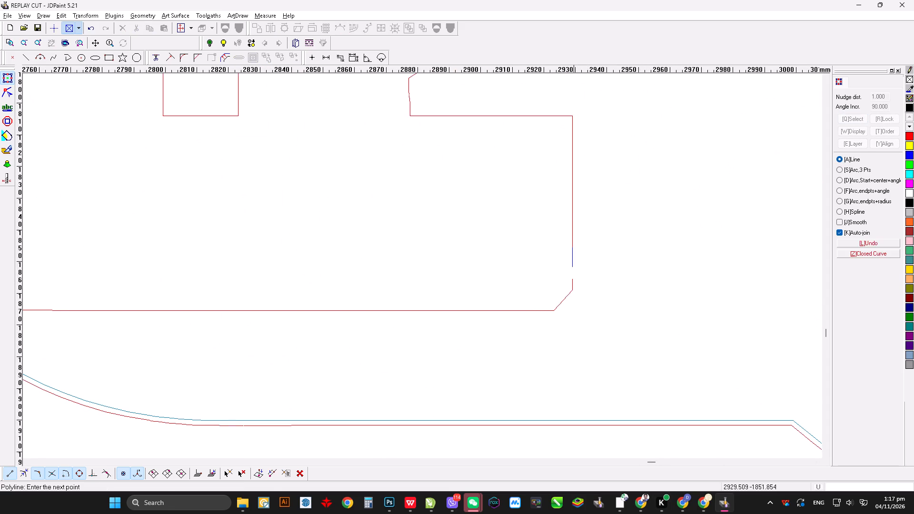
click(573, 276)
Apply the 3mm Contour toolpath template to the upright R including its inner hole, and save the drawing.
scroll(597, 304, up, 6)
shift+click(505, 232)
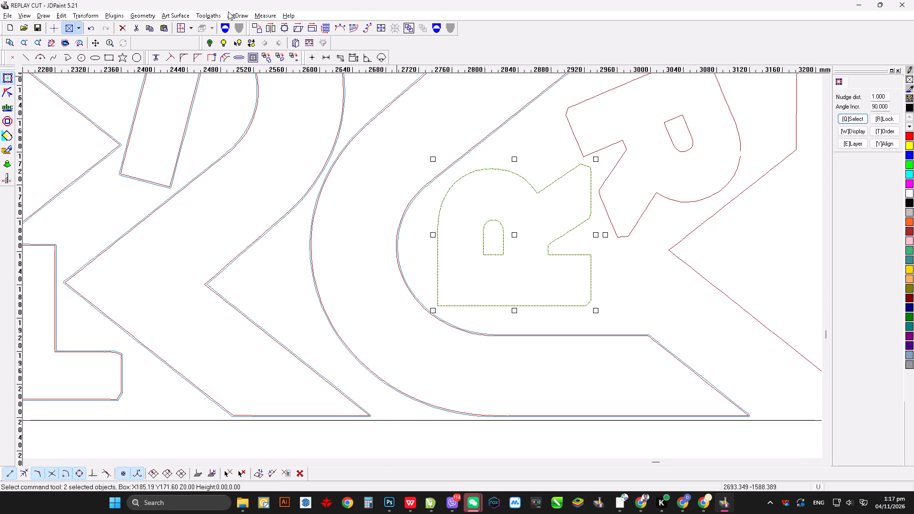
click(214, 15)
click(226, 32)
scroll(428, 281, down, 1)
click(417, 305)
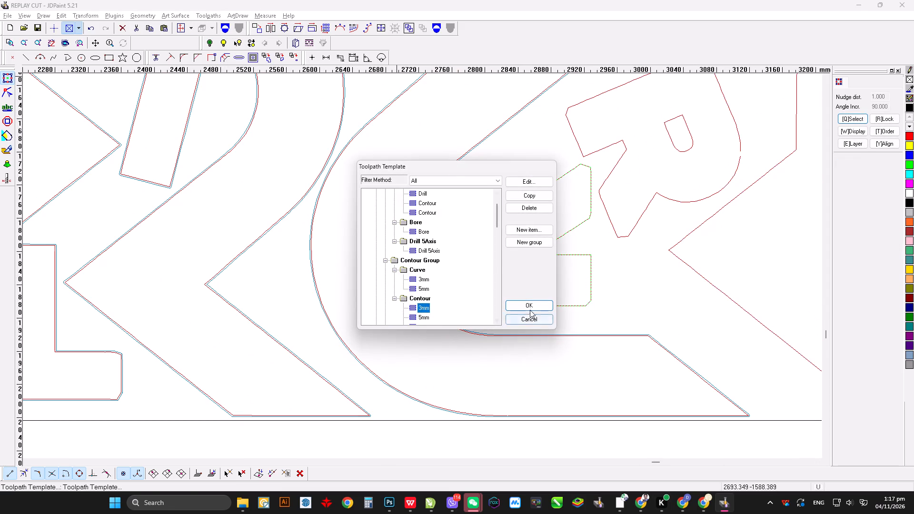
click(530, 307)
click(611, 294)
key(ctrl+s)
drag(381, 110, 628, 354)
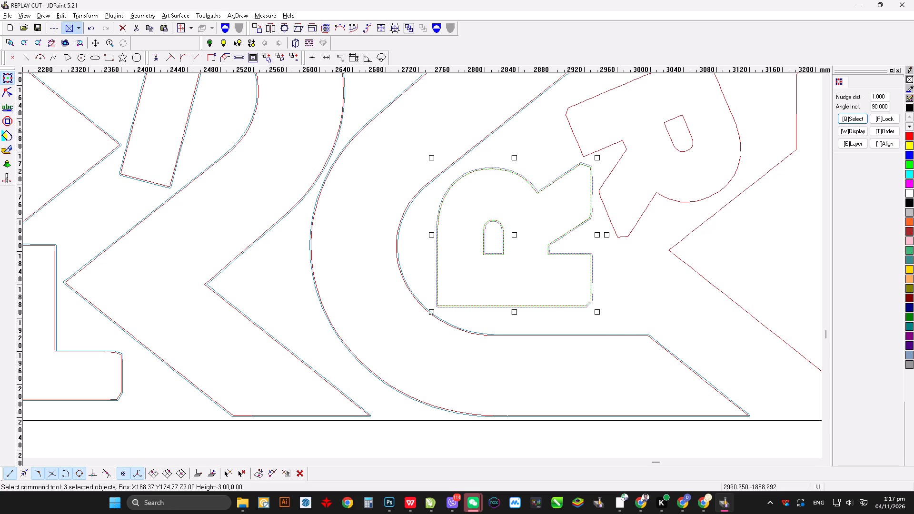
Close the gap on the rounded side of the tilted R with a line joining its open ends.
scroll(749, 126, down, 11)
key(ctrl+w)
drag(693, 165, 693, 172)
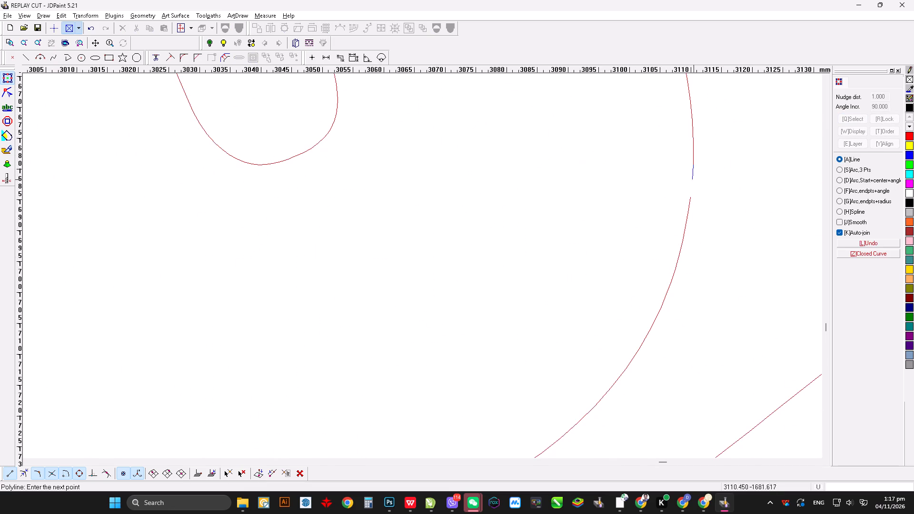
click(690, 196)
Apply the 3mm Contour toolpath template to the tilted R including its inner hole, and save the drawing.
scroll(667, 272, up, 6)
shift+click(577, 210)
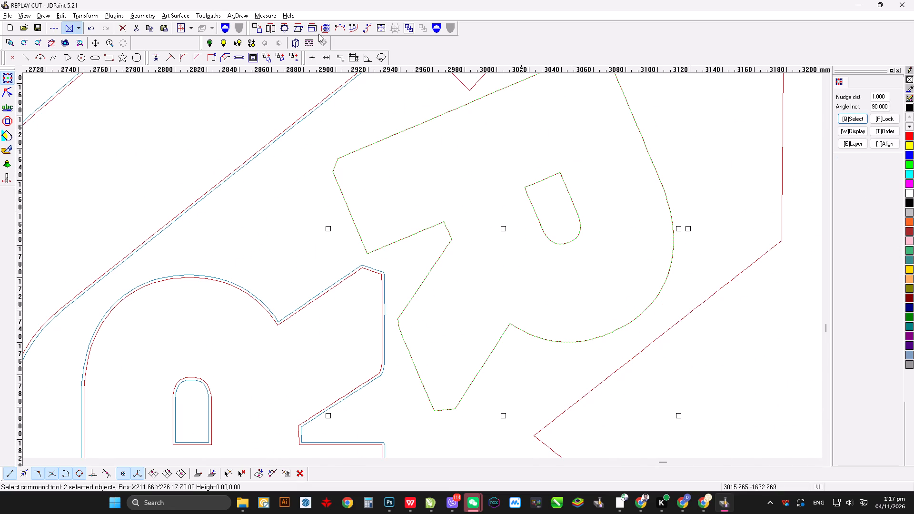
click(202, 17)
click(251, 33)
scroll(420, 265, down, 1)
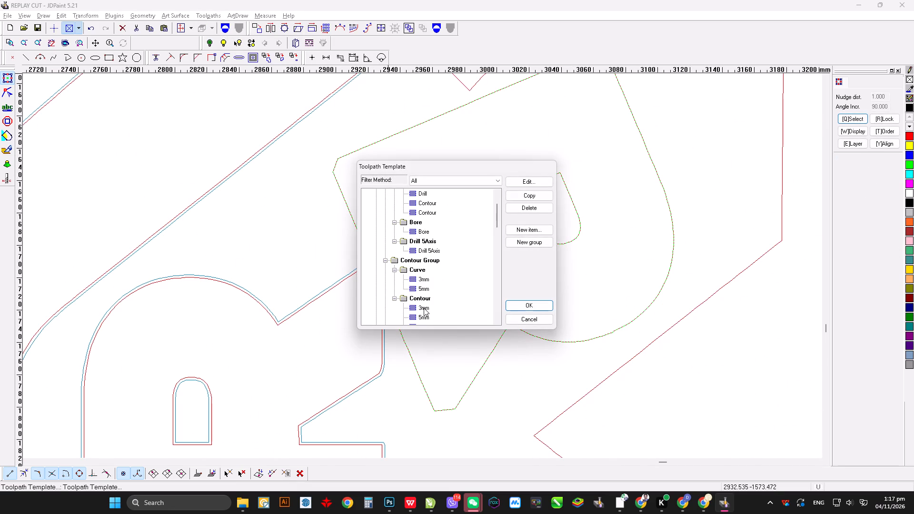
click(424, 306)
click(537, 306)
scroll(572, 308, up, 3)
click(659, 193)
key(ctrl+s)
ctrl+scroll(552, 287, up, 3)
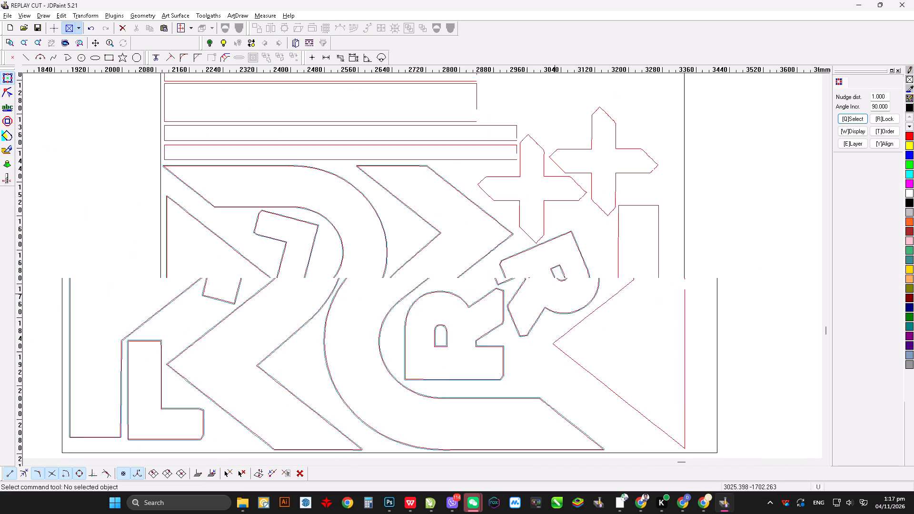
scroll(545, 251, down, 1)
key(ctrl+s)
key(ctrl+s)
Close the gap at the end of the lowest long horizontal strip with a line joining its open ends.
ctrl+scroll(538, 250, up, 1)
scroll(539, 250, up, 1)
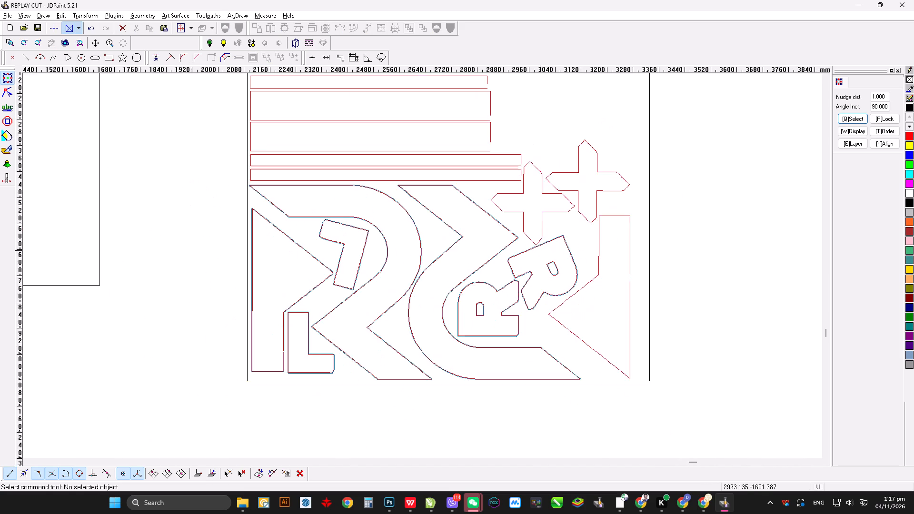
scroll(539, 250, up, 1)
scroll(530, 168, down, 3)
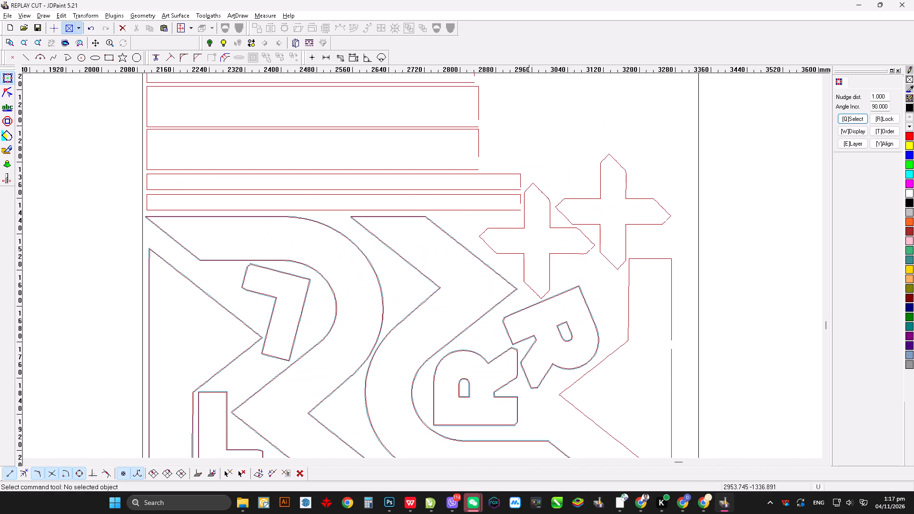
scroll(521, 195, down, 5)
key(ctrl+w)
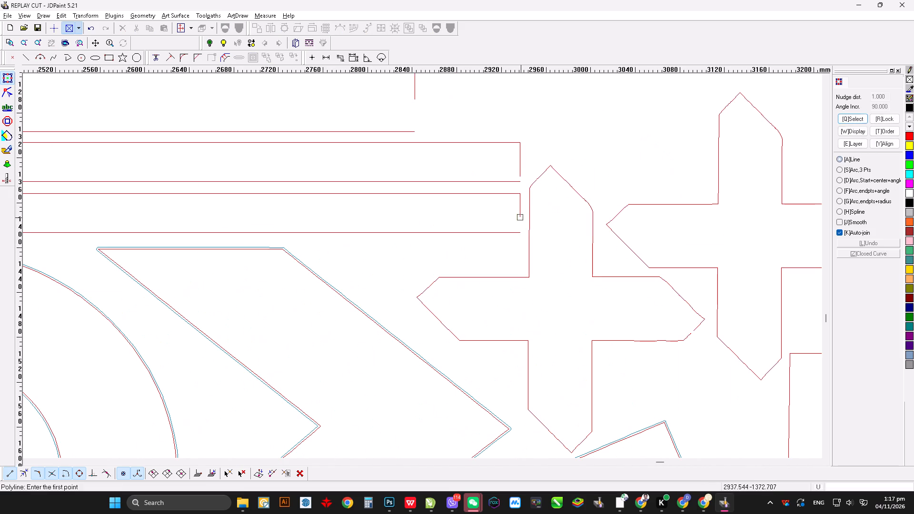
click(518, 214)
click(520, 232)
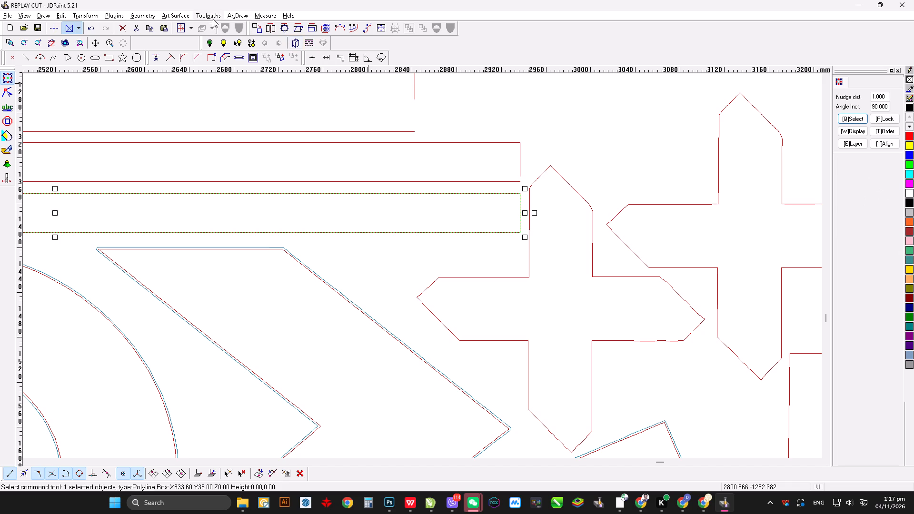
Apply the 3mm Contour toolpath template to the lowest long horizontal strip.
click(210, 16)
drag(216, 34, 219, 38)
scroll(449, 301, down, 1)
click(425, 310)
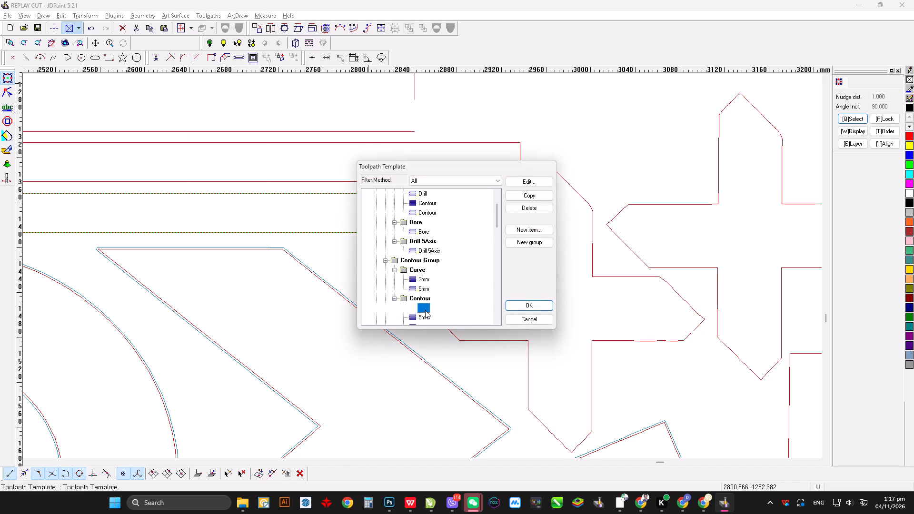
click(535, 303)
Close the gap at the end of the second-lowest long horizontal strip with a line joining its open ends.
scroll(509, 168, down, 2)
key(ctrl+w)
click(525, 180)
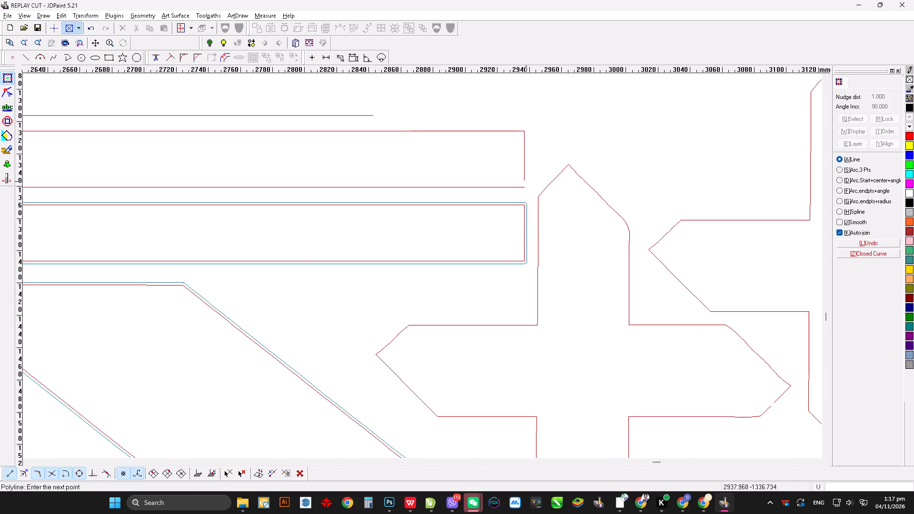
click(525, 187)
Apply the 3mm Contour toolpath template to the second-lowest long horizontal strip, and save the drawing.
click(211, 15)
click(234, 36)
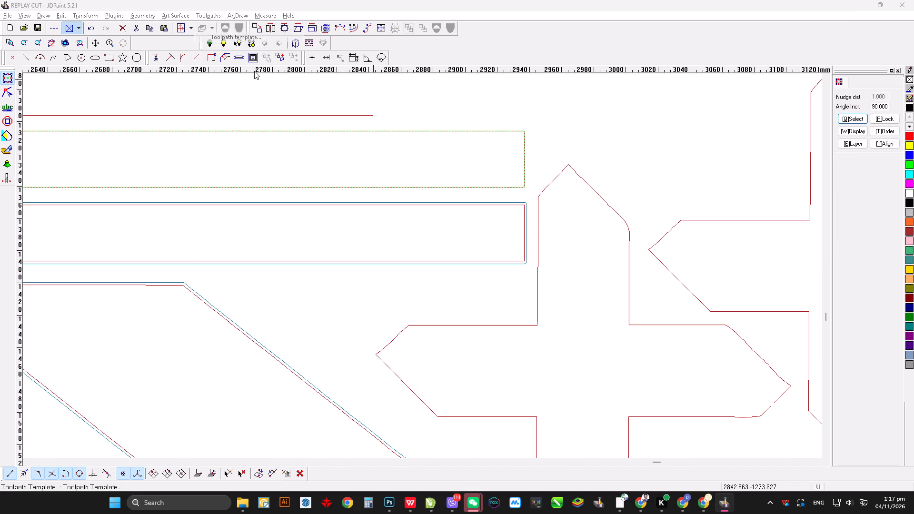
scroll(423, 271, down, 1)
click(422, 307)
click(535, 305)
scroll(549, 287, up, 7)
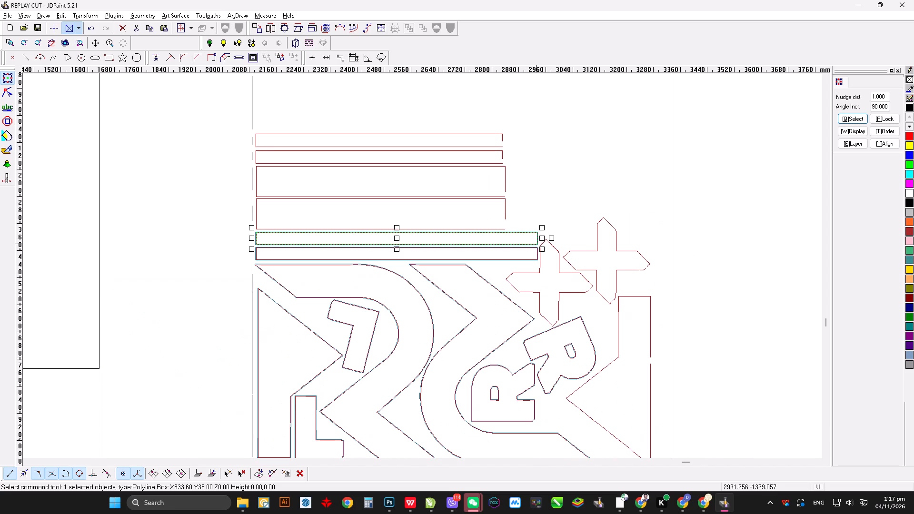
key(ctrl+s)
Nudge all six horizontal strips sideways so they sit just inside the sheet's left edge.
click(565, 175)
drag(207, 104, 556, 282)
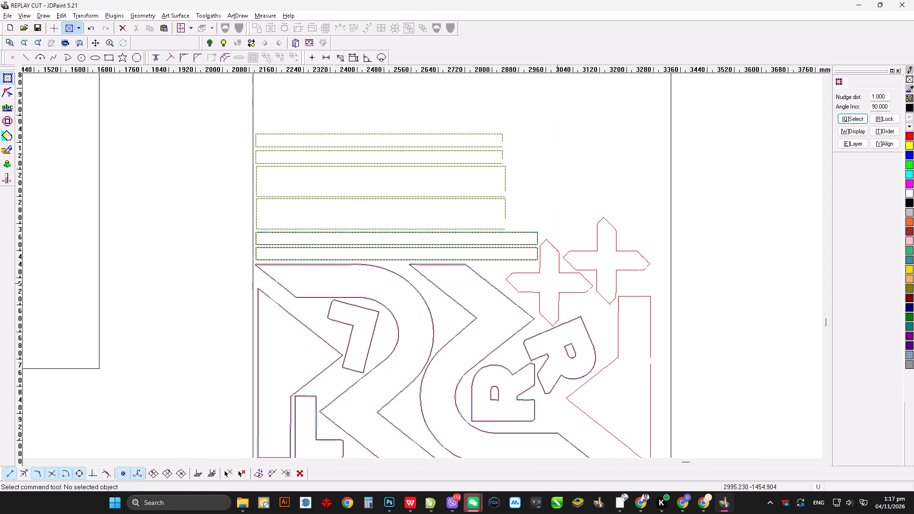
key(Left)
scroll(272, 235, down, 6)
key(Left)
key(Left)
key(Left)
key(Left)
key(Left)
key(Right)
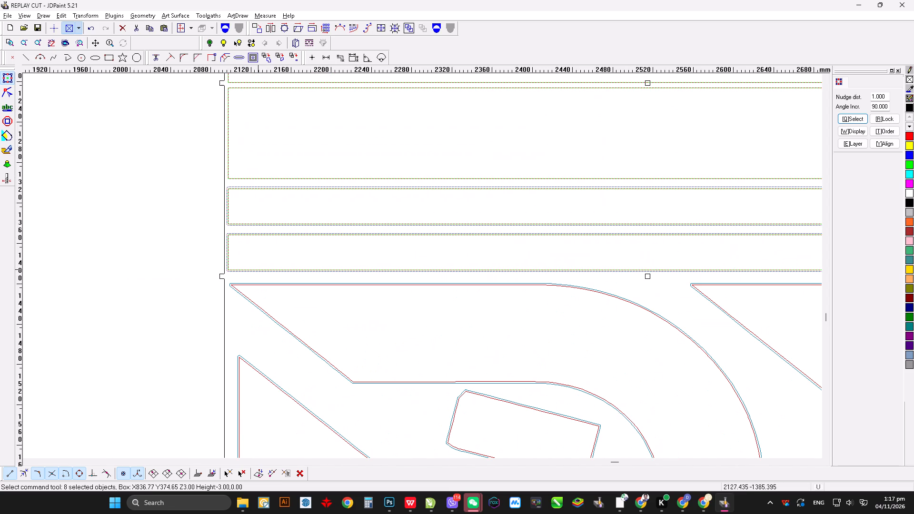
key(Right)
key(Right)
Nudge the six horizontal strips down closer to the large letter shapes, leaving a small gap for the toolpaths.
scroll(201, 251, up, 4)
key(Down)
key(Down)
key(Down)
key(Down)
key(Down)
key(Down)
key(Down)
key(Down)
key(Down)
scroll(368, 267, down, 6)
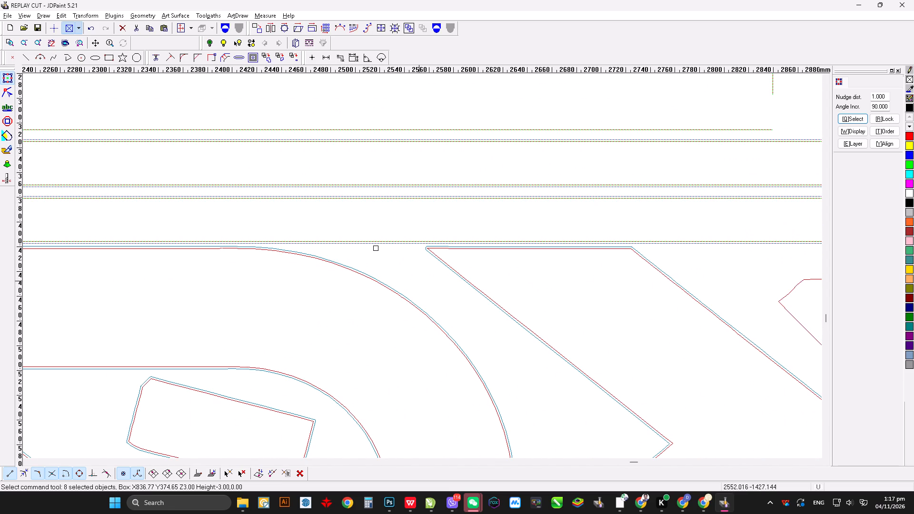
key(Up)
key(Down)
key(Down)
key(Down)
key(Up)
key(Up)
scroll(486, 293, up, 5)
key(Up)
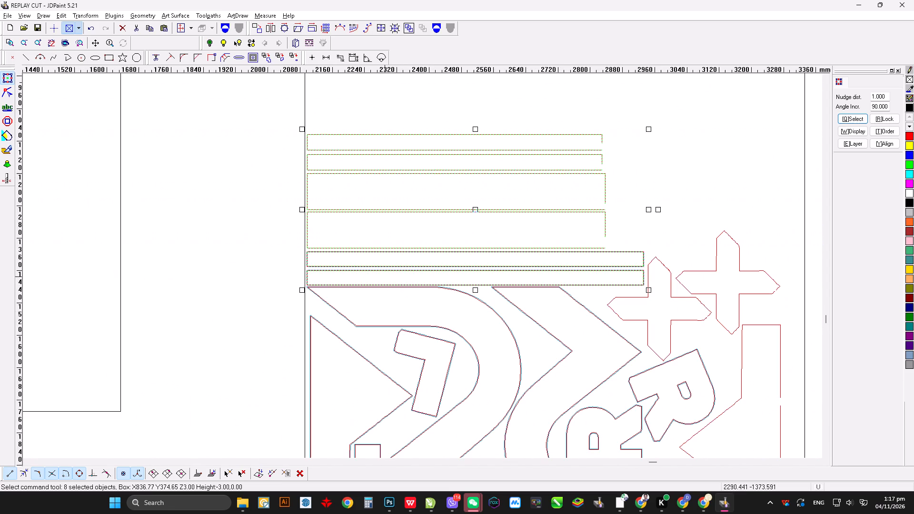
key(Up)
key(Up)
Move the upper five horizontal strips down to a small clearance above the lowest strip, and save the drawing.
click(261, 239)
drag(262, 99, 676, 279)
key(Down)
key(Down)
key(Down)
key(Down)
key(Down)
key(Down)
key(Down)
scroll(362, 266, down, 8)
key(Down)
key(Up)
key(Up)
scroll(286, 273, up, 4)
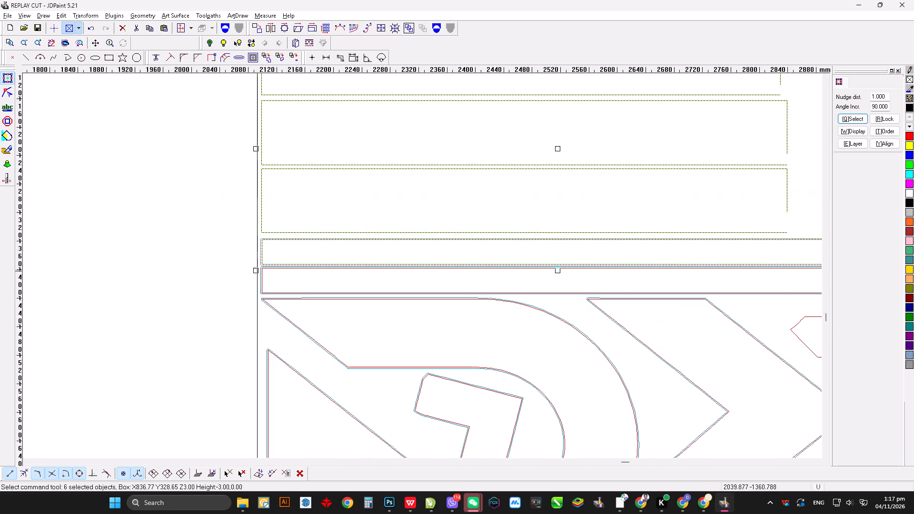
key(Up)
key(Up)
key(Up)
click(216, 247)
scroll(161, 207, up, 4)
scroll(427, 223, down, 3)
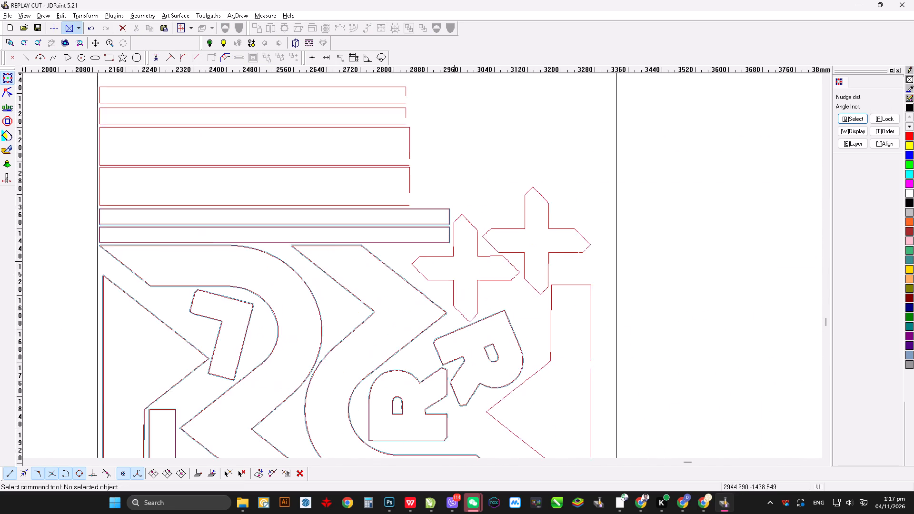
scroll(459, 262, down, 1)
key(ctrl+s)
Close the gap at the end of the lower wide horizontal strip with a line joining its open ends.
scroll(462, 217, up, 2)
scroll(516, 294, down, 2)
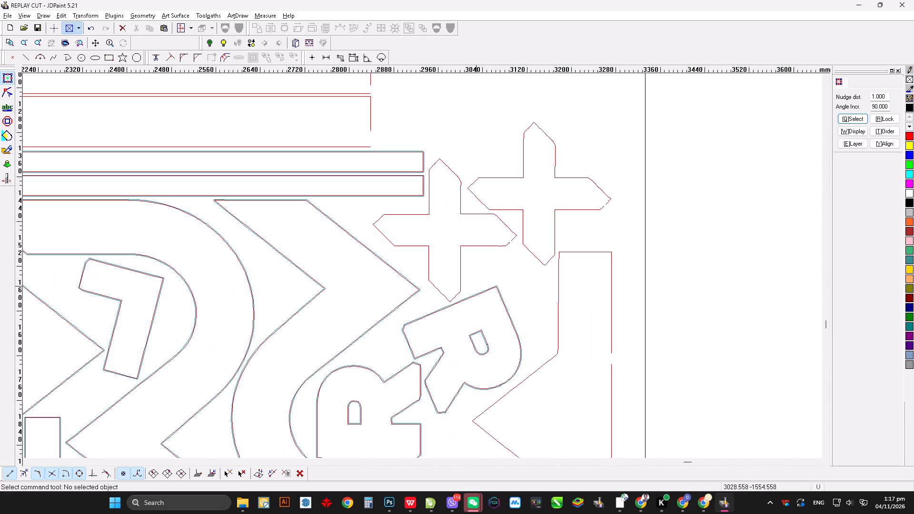
scroll(467, 282, down, 3)
key(ctrl+w)
scroll(488, 208, up, 2)
scroll(451, 161, up, 3)
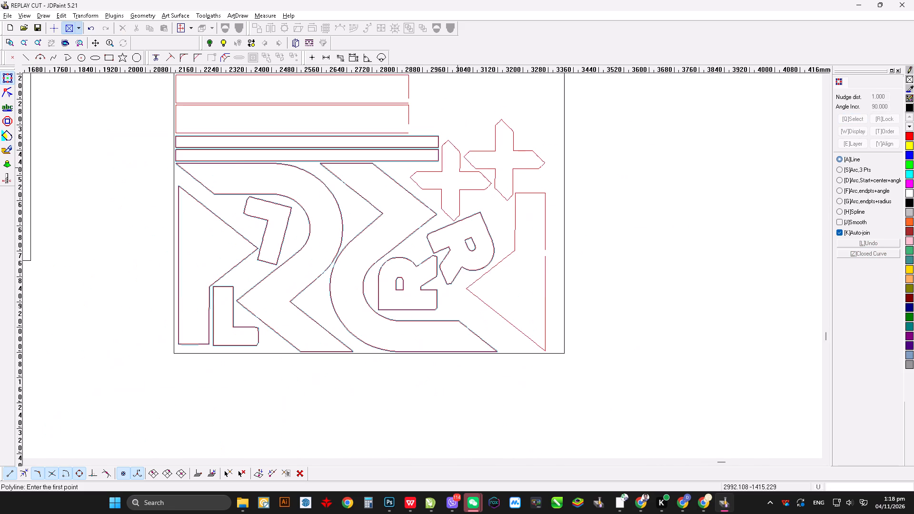
scroll(469, 184, up, 2)
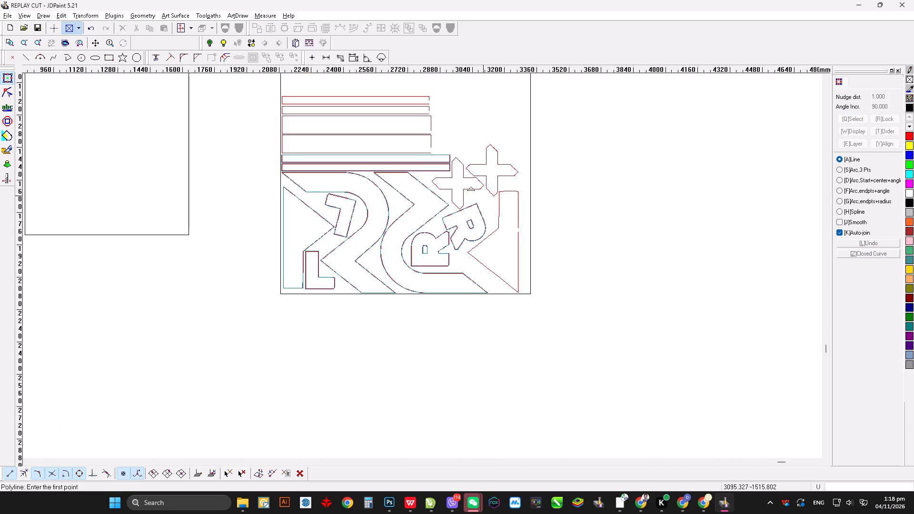
scroll(517, 288, up, 1)
scroll(481, 143, down, 5)
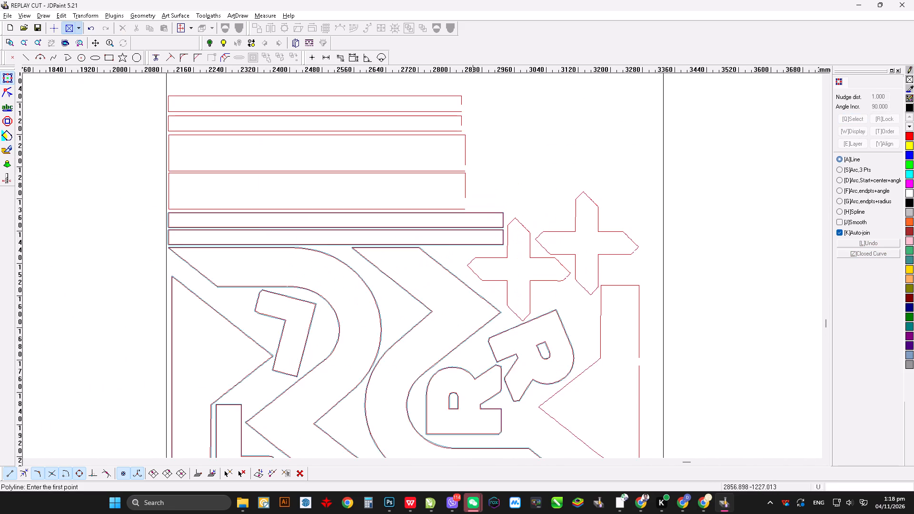
scroll(472, 179, down, 4)
click(457, 217)
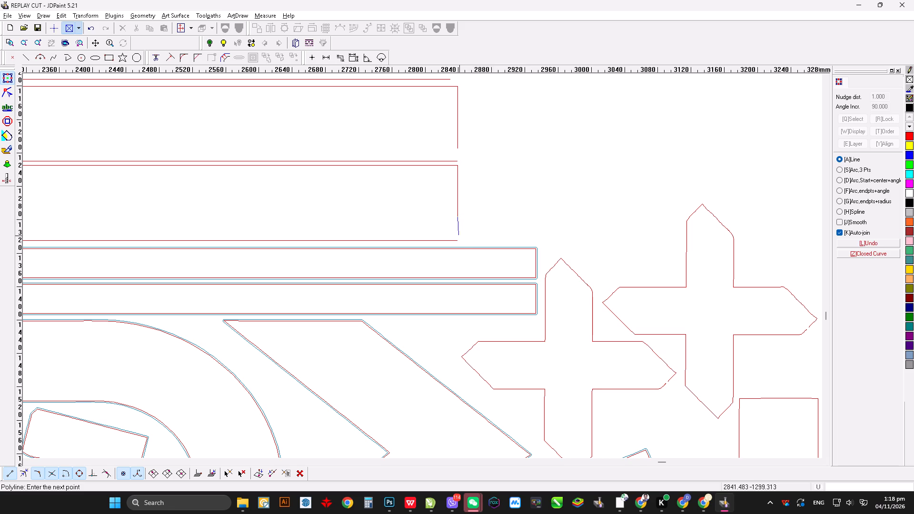
click(457, 239)
Apply the 3mm Contour toolpath template to the lower wide horizontal strip.
scroll(521, 295, up, 4)
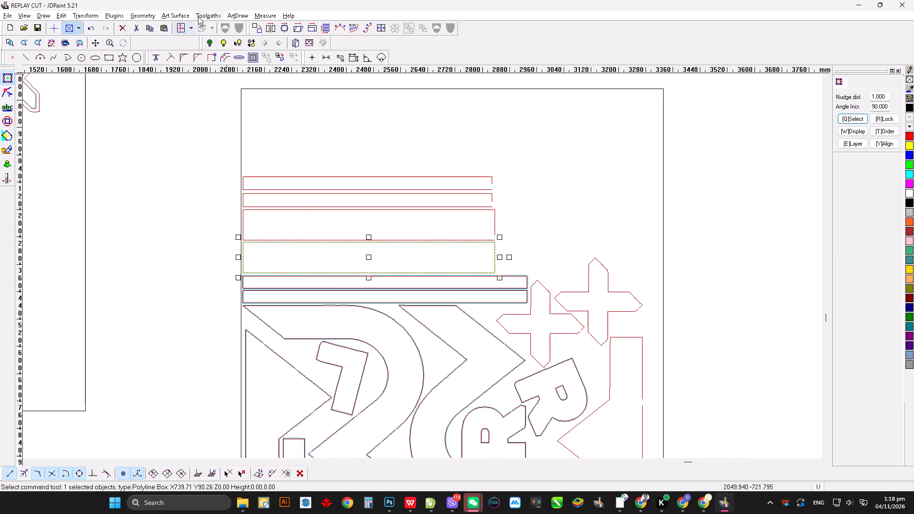
click(209, 15)
click(218, 36)
scroll(431, 244, down, 1)
click(427, 307)
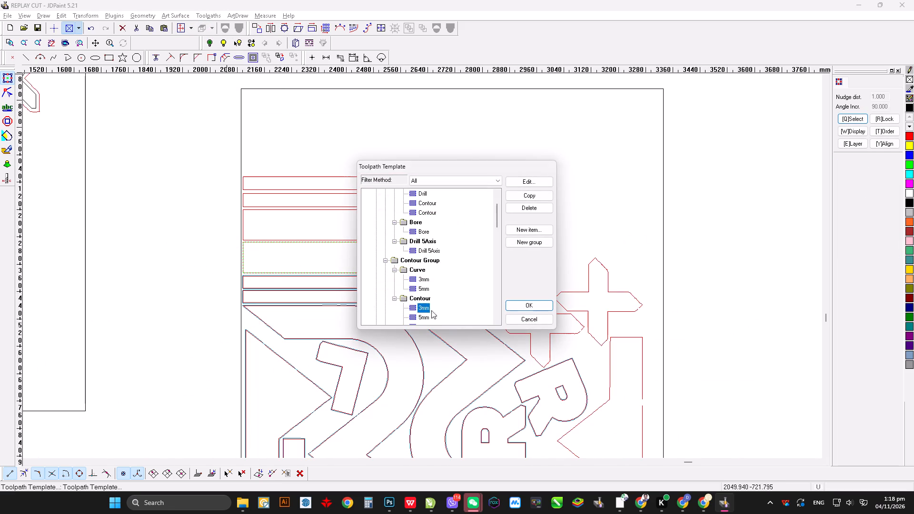
click(537, 311)
click(559, 248)
Close the gap at the end of the upper wide horizontal strip with a line joining its open ends.
scroll(425, 153, up, 3)
scroll(472, 232, down, 3)
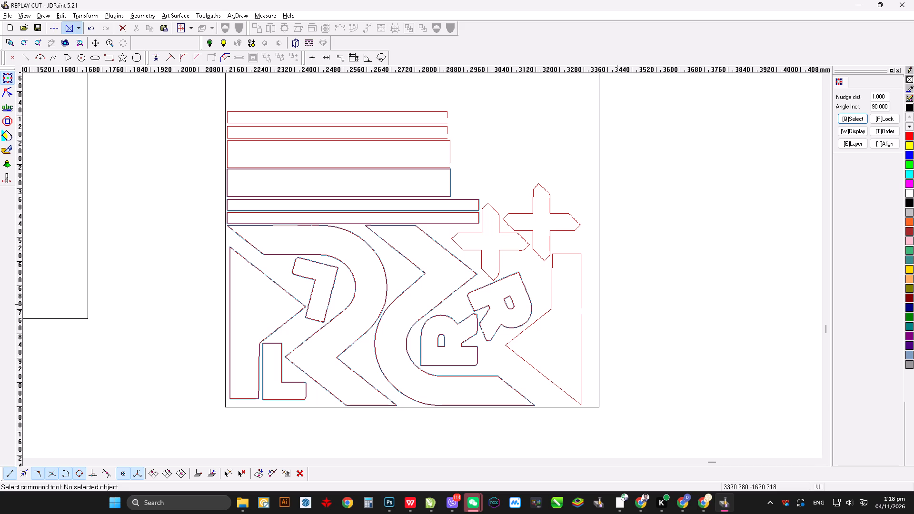
scroll(469, 211, down, 1)
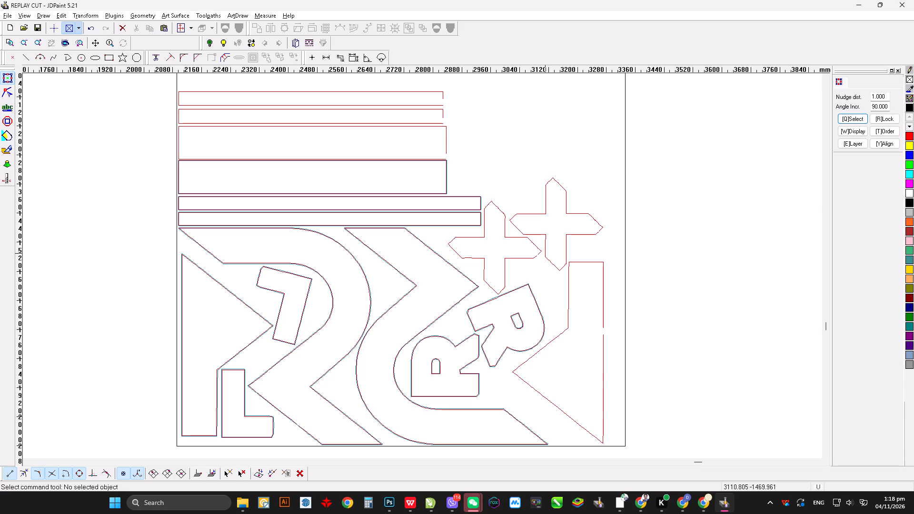
scroll(425, 133, down, 4)
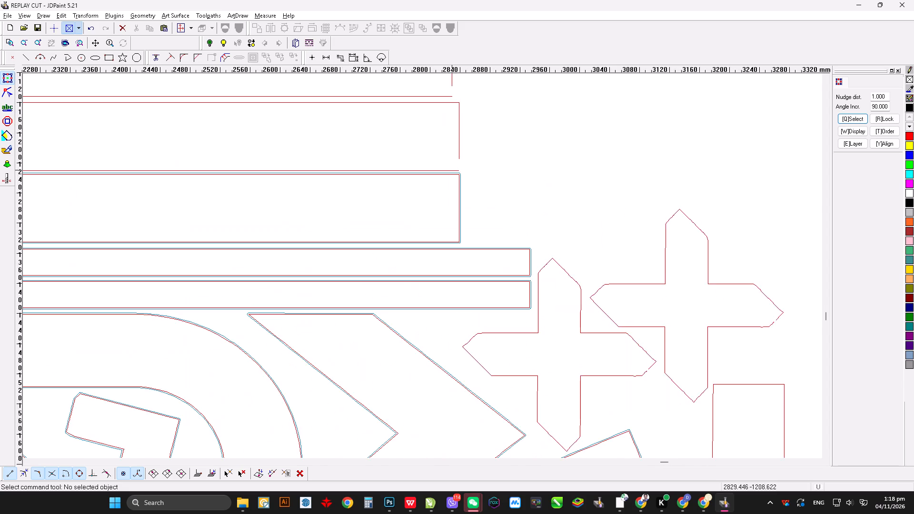
scroll(451, 169, down, 2)
scroll(657, 289, up, 4)
scroll(661, 239, down, 6)
key(ctrl+w)
click(516, 238)
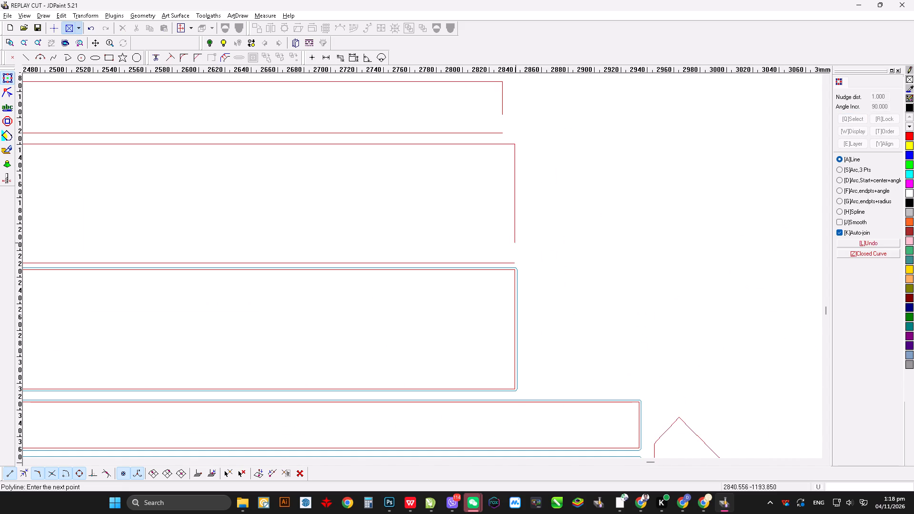
click(513, 262)
Apply the 3mm Contour toolpath template to the upper wide horizontal strip, and save the drawing.
click(214, 19)
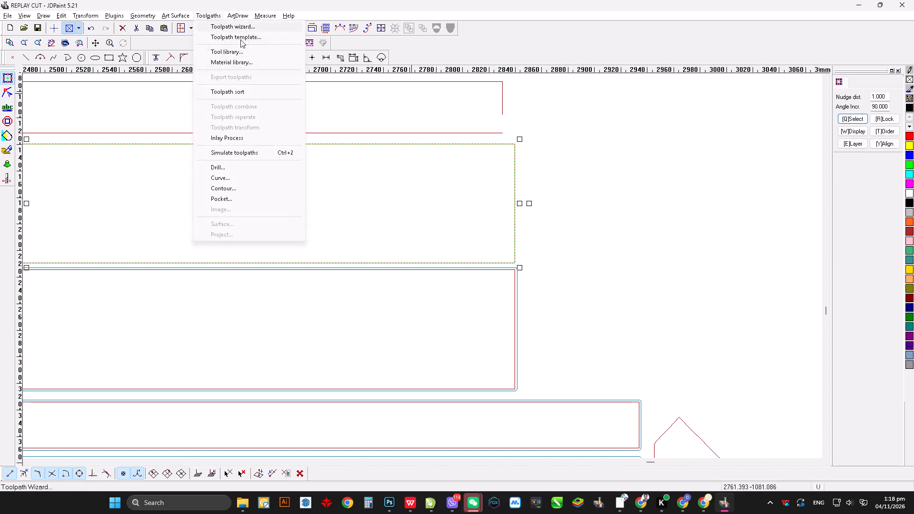
click(240, 40)
scroll(357, 272, down, 1)
scroll(421, 292, down, 1)
click(422, 307)
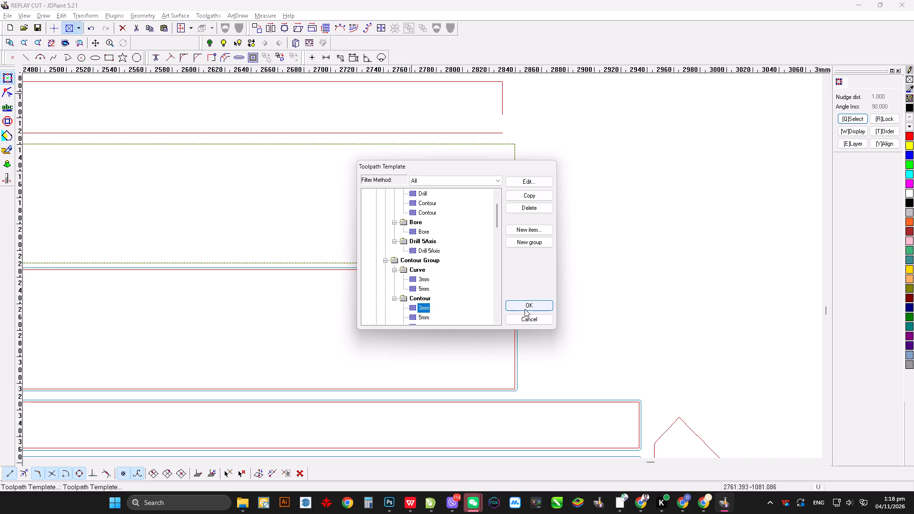
click(525, 309)
click(651, 232)
scroll(619, 214, up, 6)
key(ctrl+s)
Nudge the upper four strips vertically to a small clearance above the two long narrow strips.
drag(270, 109, 628, 257)
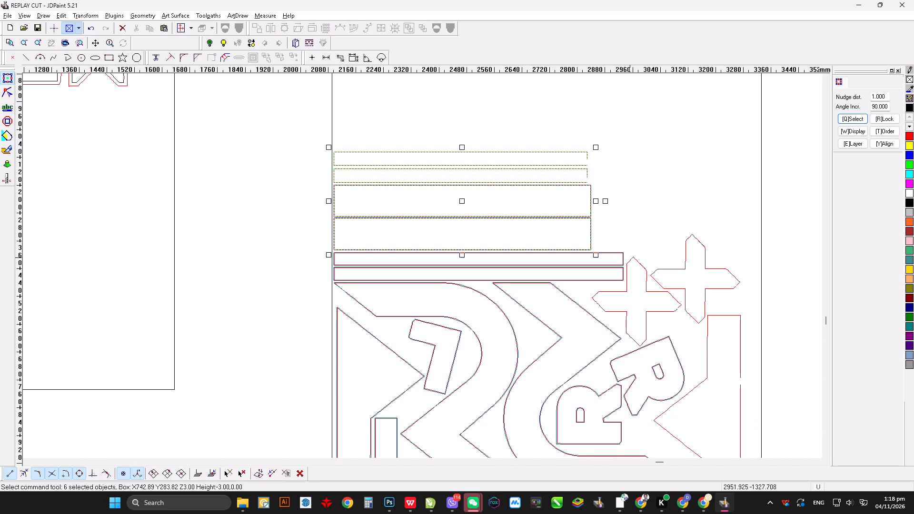
drag(628, 257, 629, 257)
scroll(311, 234, down, 15)
key(Down)
key(Down)
key(Down)
key(Down)
key(Down)
key(Down)
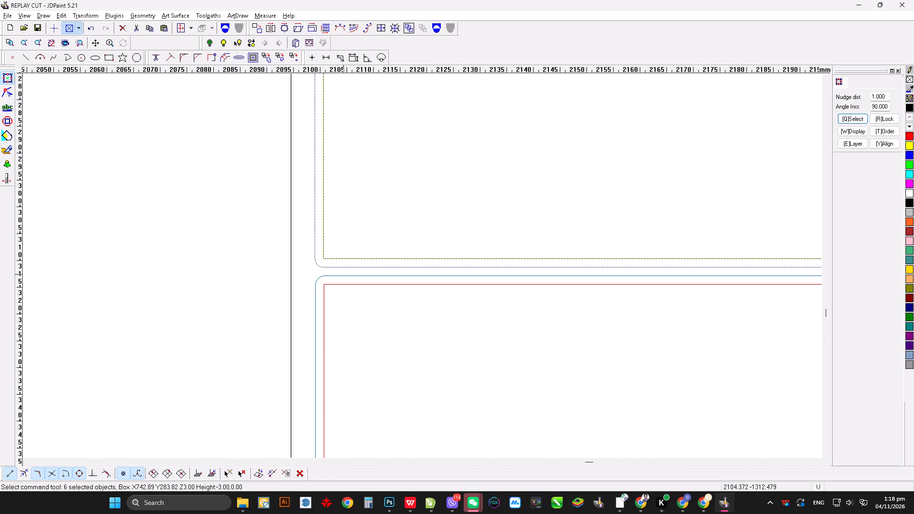
key(Up)
scroll(344, 273, up, 5)
key(Up)
key(Up)
key(Down)
key(Down)
key(Down)
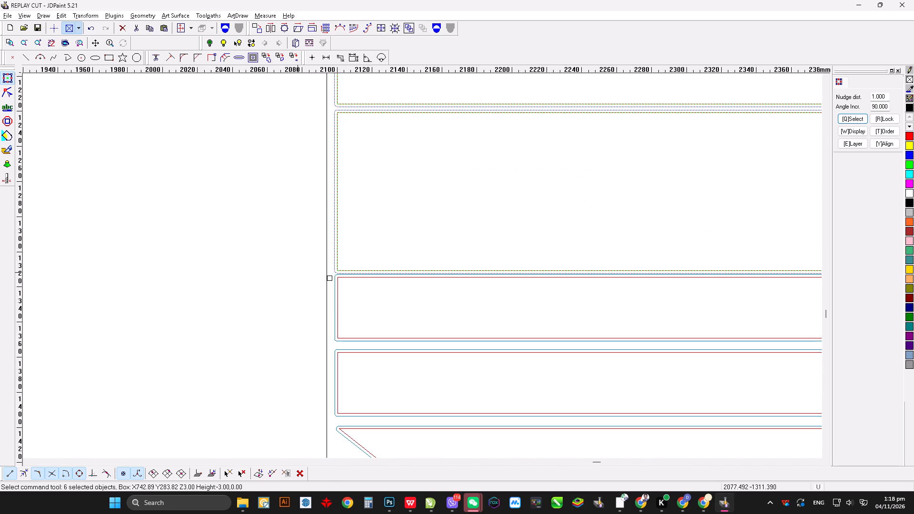
key(Up)
key(Up)
key(Up)
key(Up)
scroll(308, 277, up, 4)
key(Up)
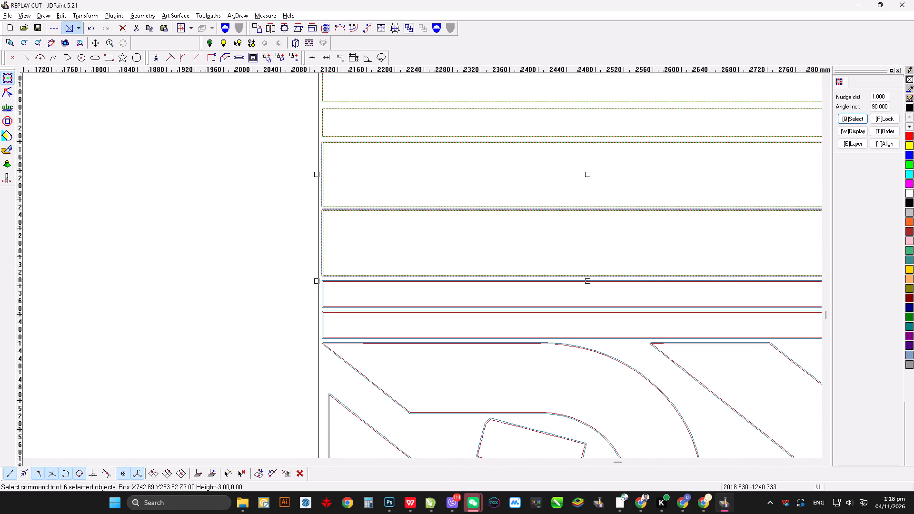
click(262, 225)
Nudge the upper wide strip and the two narrow strips above it vertically to adjust their clearance from the lower wide strip.
scroll(266, 242, up, 4)
scroll(553, 272, down, 5)
scroll(548, 275, up, 2)
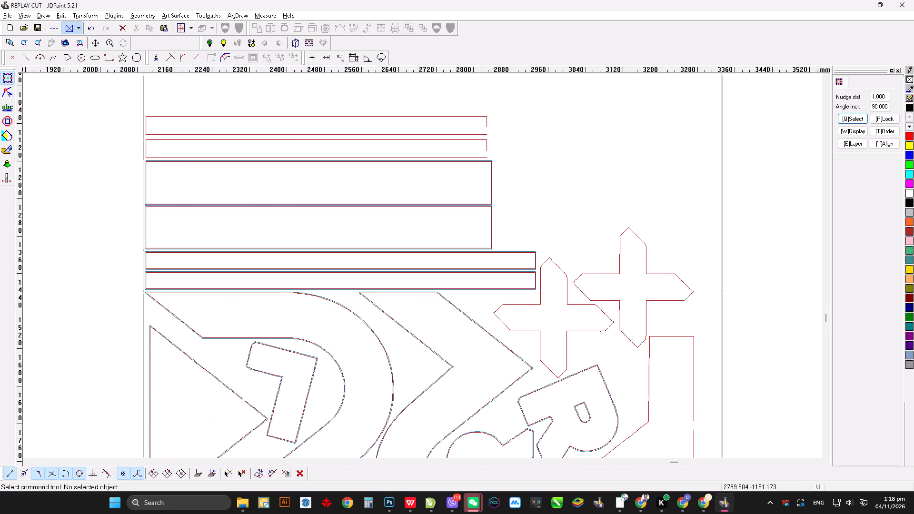
scroll(494, 180, down, 6)
scroll(595, 258, up, 5)
drag(170, 157, 617, 281)
scroll(545, 257, down, 6)
key(Up)
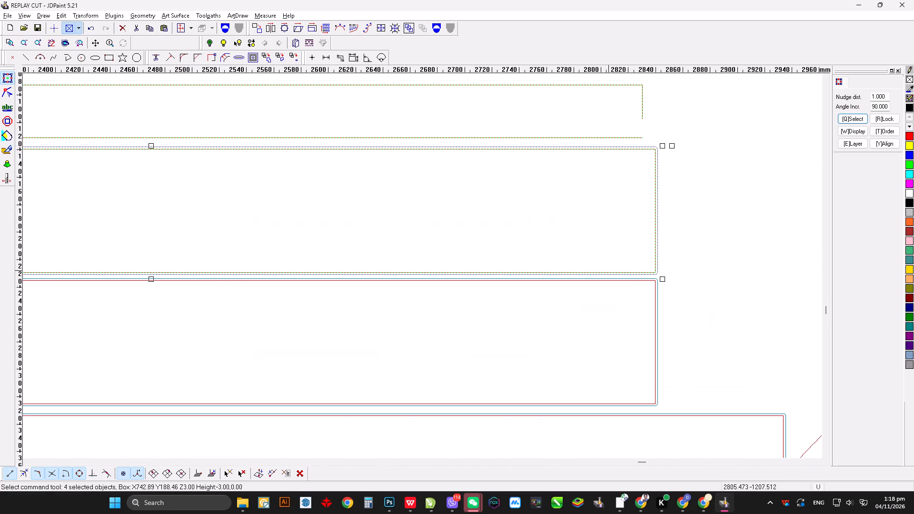
key(Up)
key(Down)
key(Down)
key(Down)
key(Up)
scroll(591, 272, up, 3)
key(Up)
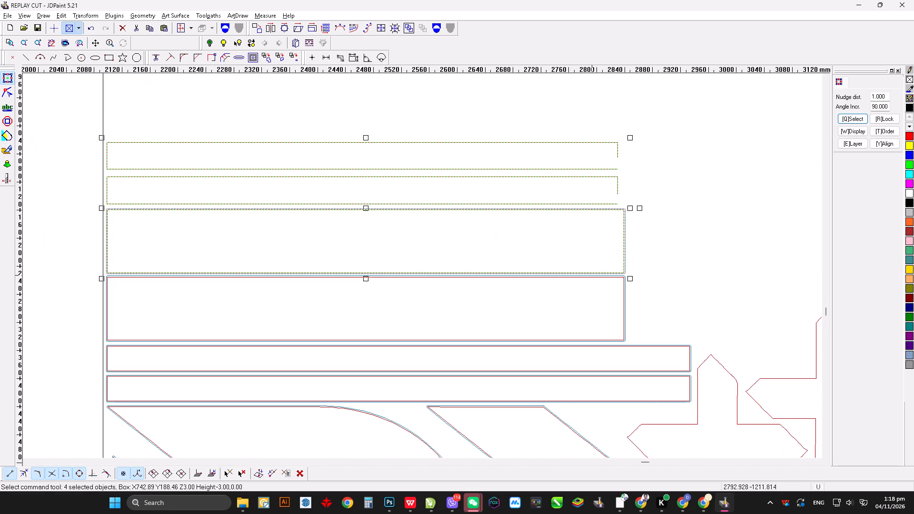
key(Up)
key(Up)
click(684, 217)
Close the gap at the end of the second strip from the top with a line joining its open ends.
scroll(626, 191, down, 6)
key(ctrl+w)
click(605, 196)
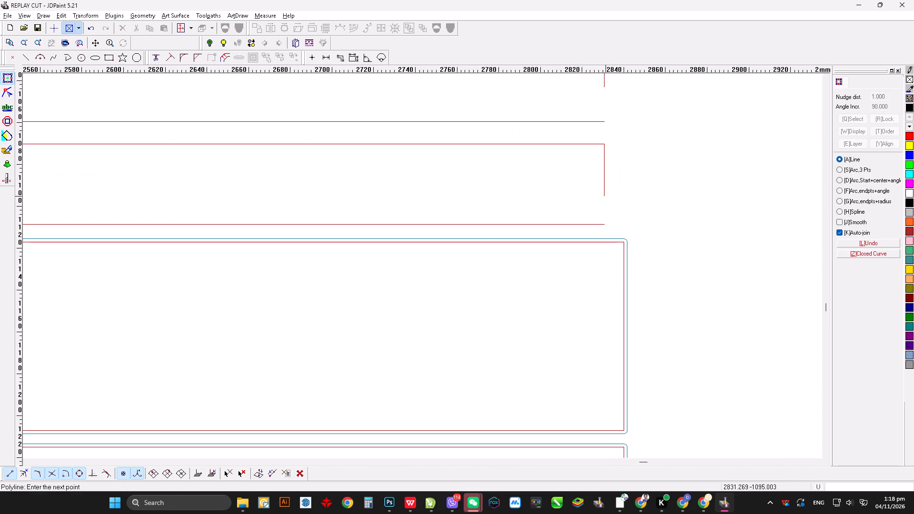
click(605, 226)
Apply the 3mm Contour toolpath template to the second horizontal strip from the top.
scroll(661, 250, up, 6)
click(203, 14)
drag(222, 31, 224, 36)
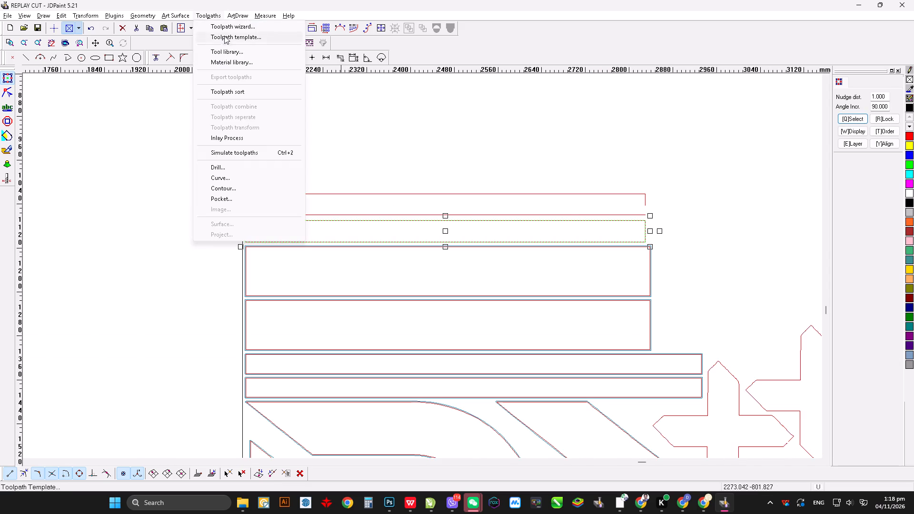
drag(224, 36, 225, 37)
scroll(419, 257, down, 1)
click(425, 308)
click(522, 308)
click(740, 218)
Close the gap at the end of the topmost horizontal strip with a line joining its open ends.
scroll(669, 202, down, 4)
key(ctrl+w)
click(627, 205)
click(628, 224)
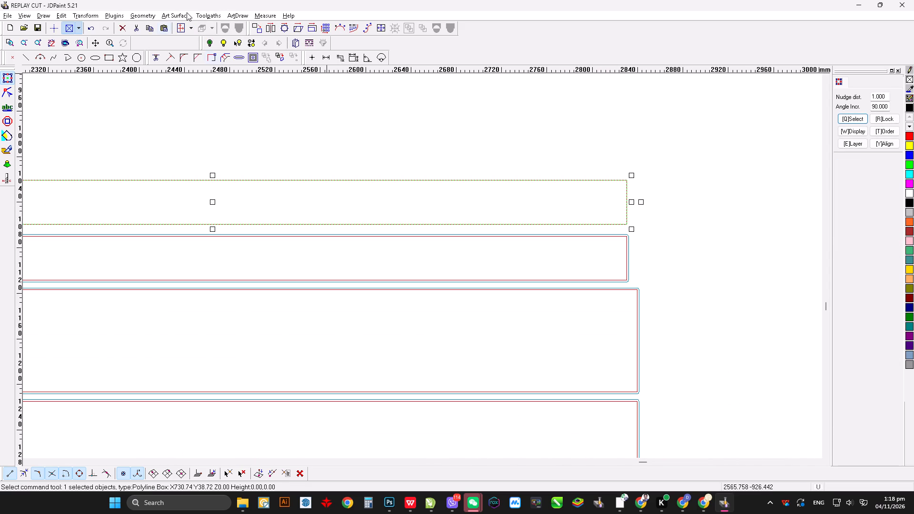
Apply the 3mm Contour toolpath template to the topmost horizontal strip and save the file.
click(182, 15)
drag(203, 30, 203, 15)
drag(224, 31, 226, 35)
scroll(419, 305, down, 1)
click(420, 306)
click(528, 301)
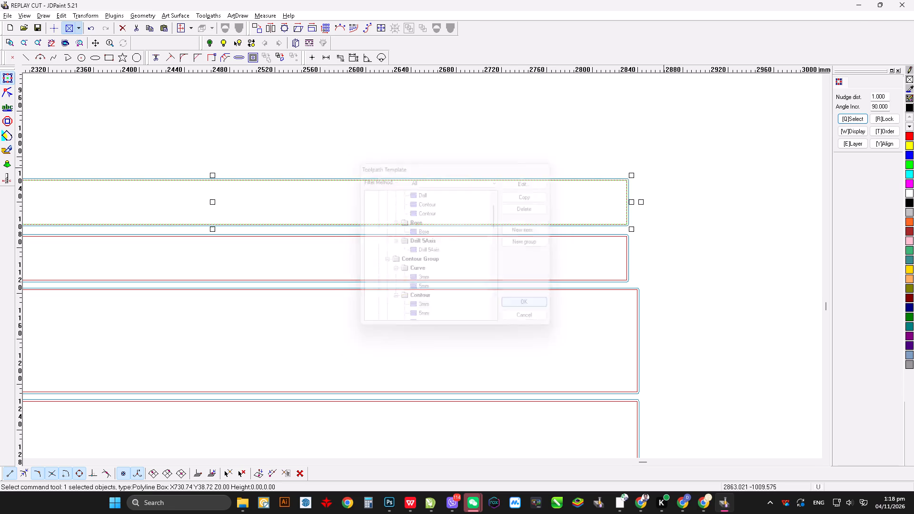
click(667, 138)
scroll(644, 150, up, 4)
key(ctrl+s)
Nudge the two narrow top strips with their toolpaths down by about 1 mm toward the upper wide strip.
drag(214, 121, 673, 227)
scroll(328, 202, down, 7)
key(Down)
key(Down)
key(Down)
key(Down)
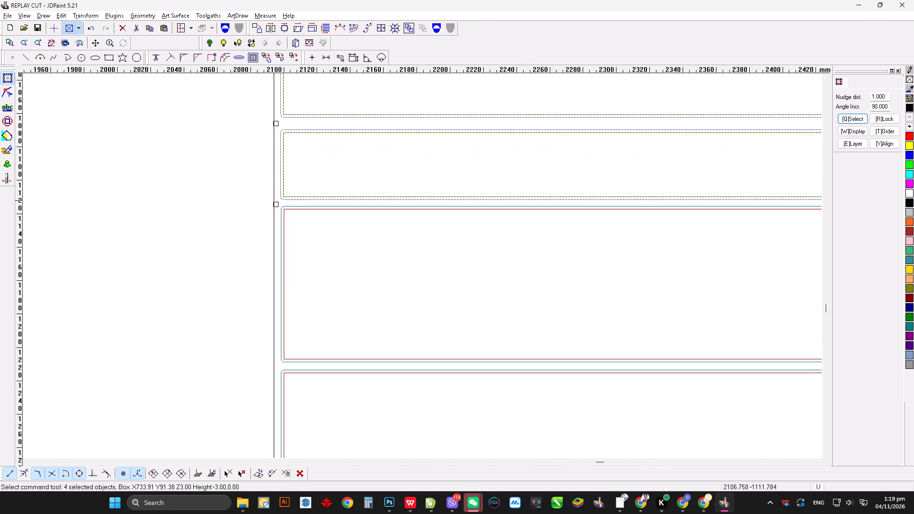
scroll(294, 200, down, 5)
key(Down)
key(Up)
scroll(319, 240, up, 5)
key(Up)
key(Up)
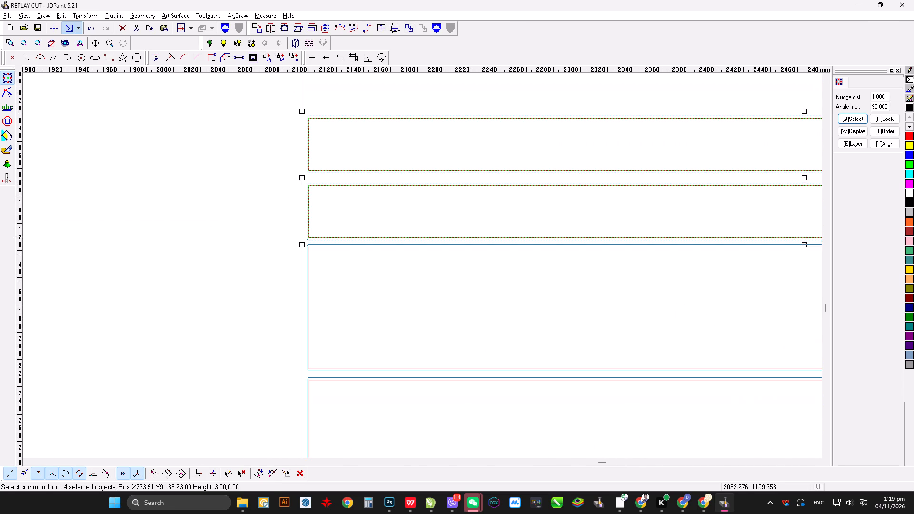
key(Up)
click(236, 250)
Nudge the topmost strip and its toolpath down by about 3 mm toward the second strip, and save the file.
scroll(226, 241, up, 4)
drag(180, 134, 755, 228)
key(Down)
key(Down)
key(Down)
key(Down)
key(Down)
scroll(348, 233, down, 3)
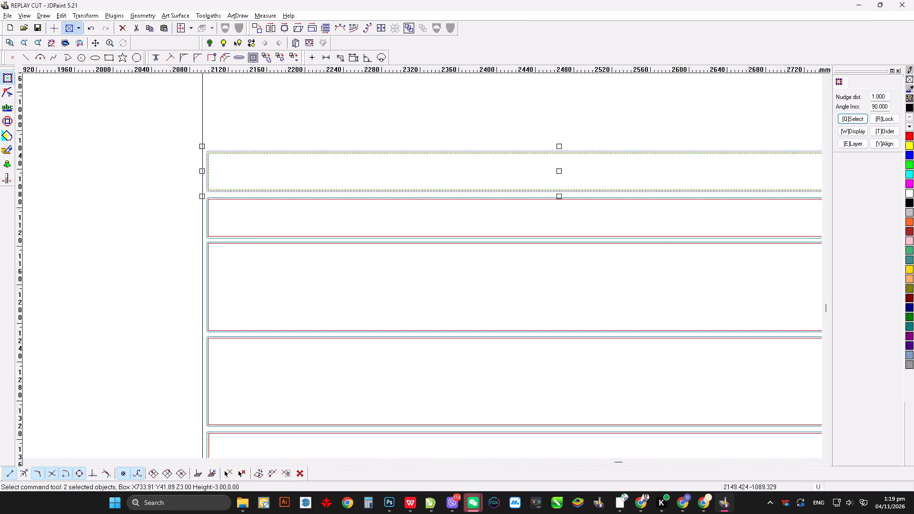
scroll(253, 214, down, 5)
key(Down)
key(Down)
key(Up)
scroll(179, 213, up, 4)
key(Up)
key(Up)
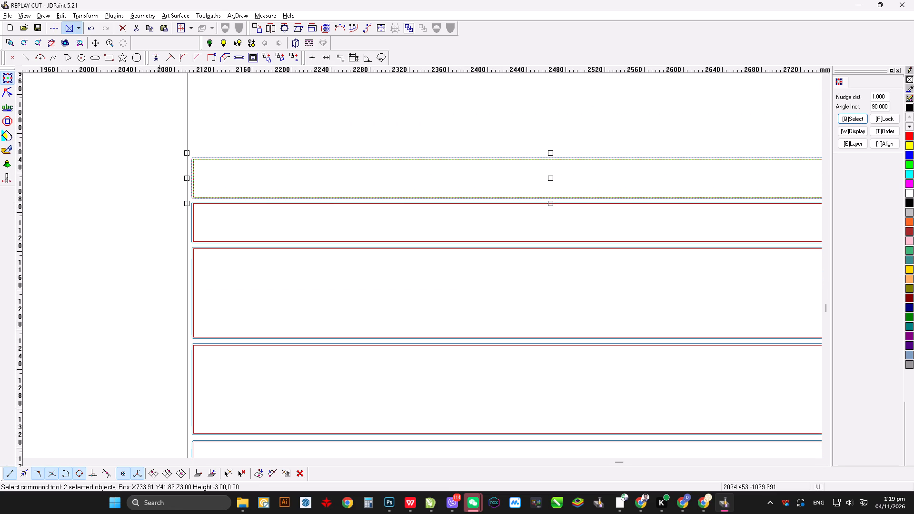
key(Up)
click(157, 197)
scroll(216, 187, up, 5)
scroll(268, 192, down, 4)
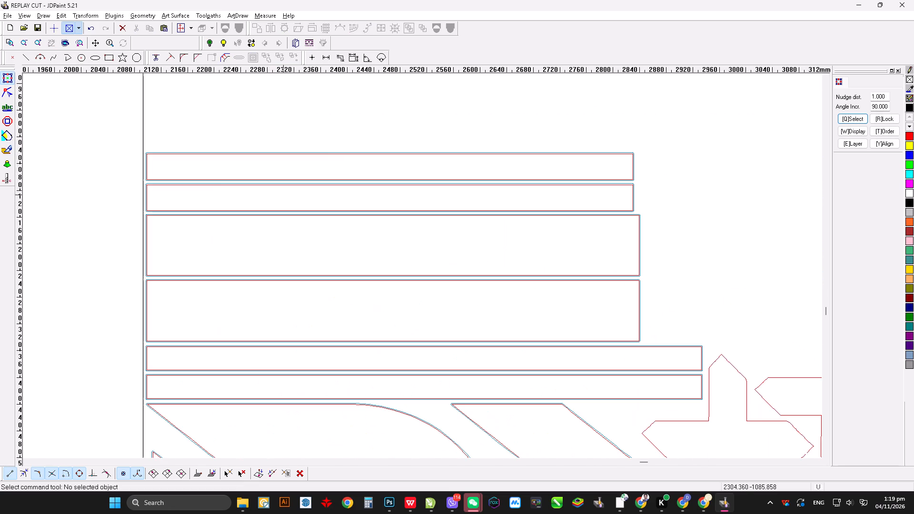
key(ctrl+s)
scroll(142, 192, up, 4)
key(ctrl+s)
key(ctrl+s)
Close the gap near the tip of the lower-left cross's right arm with a line joining its open ends.
scroll(406, 310, down, 11)
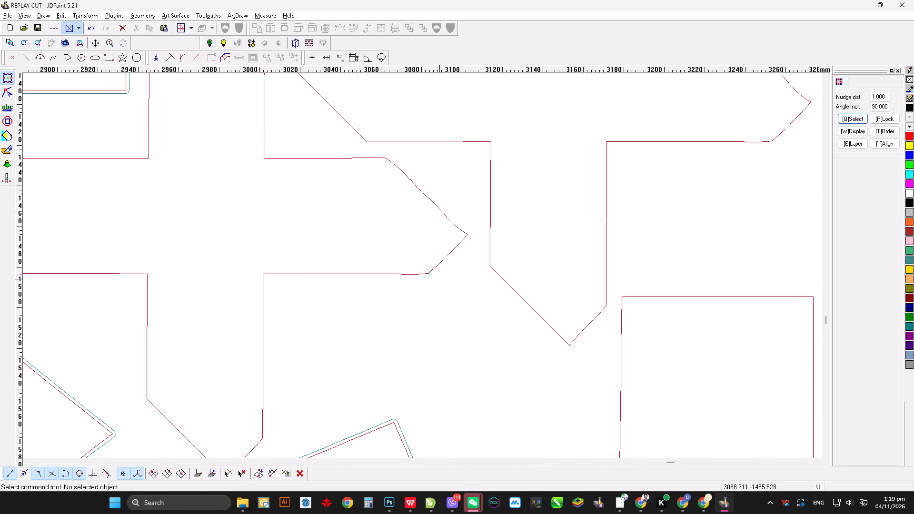
ctrl+scroll(443, 275, down, 4)
key(ctrl+w)
click(452, 234)
click(442, 245)
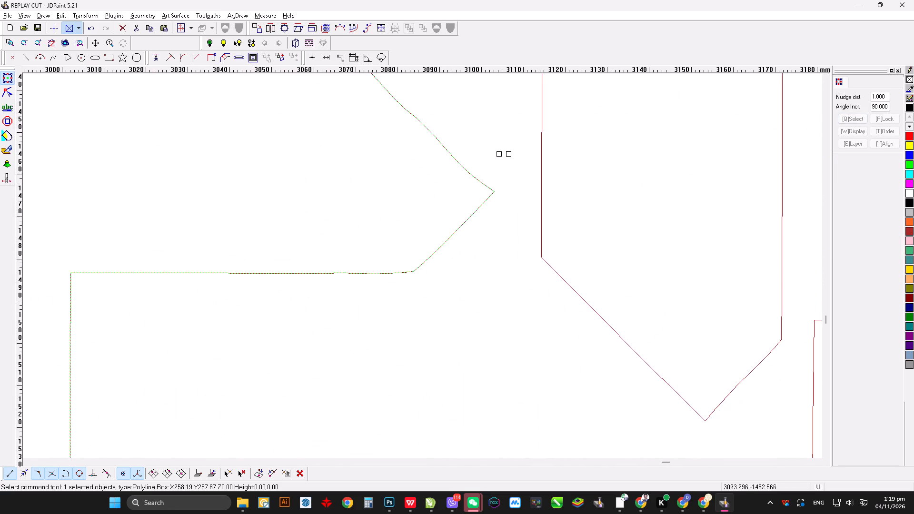
Apply the 3mm Contour toolpath template to the closed lower-left cross outline and save the file.
scroll(487, 274, up, 6)
click(207, 15)
click(238, 36)
scroll(422, 284, down, 1)
click(425, 309)
click(538, 305)
scroll(383, 247, up, 2)
key(ctrl+s)
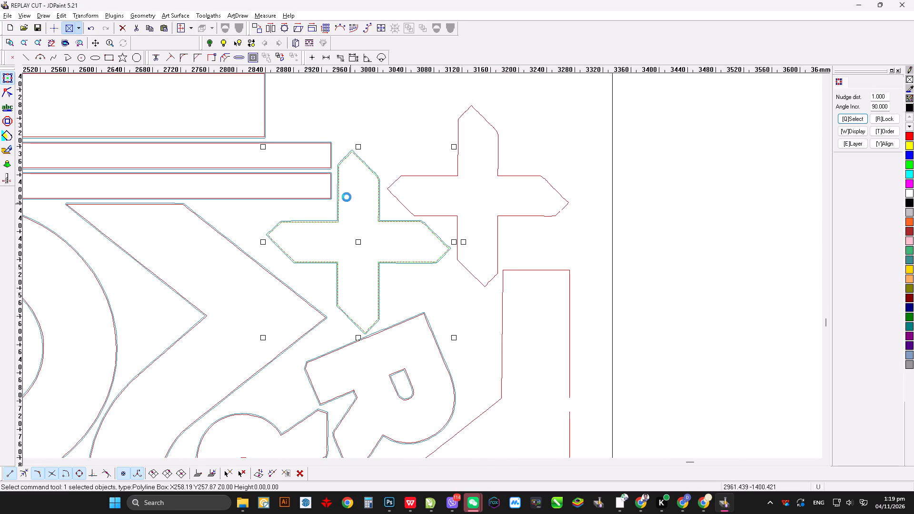
key(ctrl+s)
click(268, 119)
Nudge the lower-left cross with its toolpath about 5 mm left and 2 mm down, closer to the neighbouring pieces.
drag(244, 111, 473, 346)
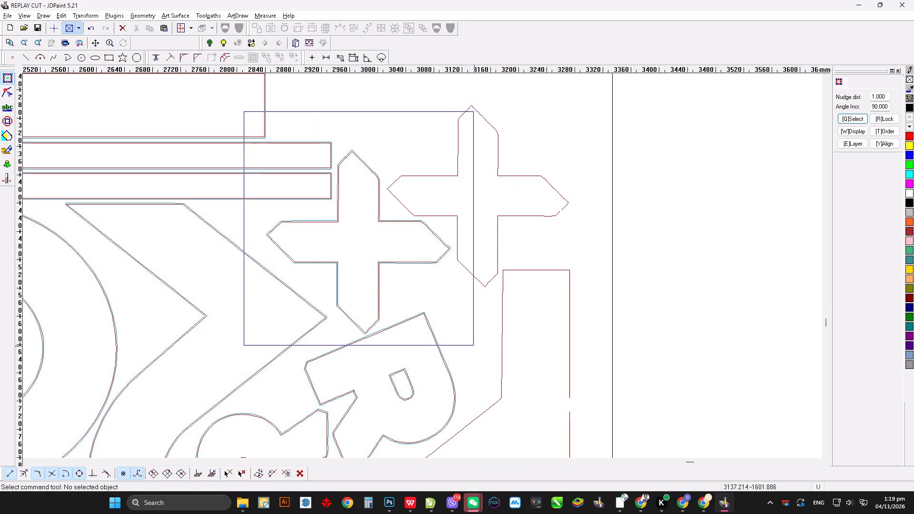
drag(473, 346, 472, 346)
key(Up)
key(Left)
key(Left)
key(Left)
key(Left)
key(Left)
key(Down)
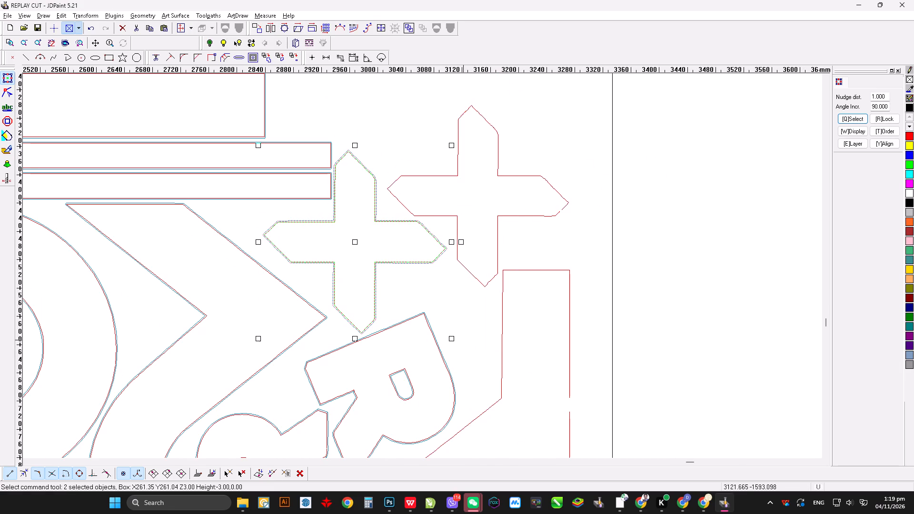
key(Down)
key(Down)
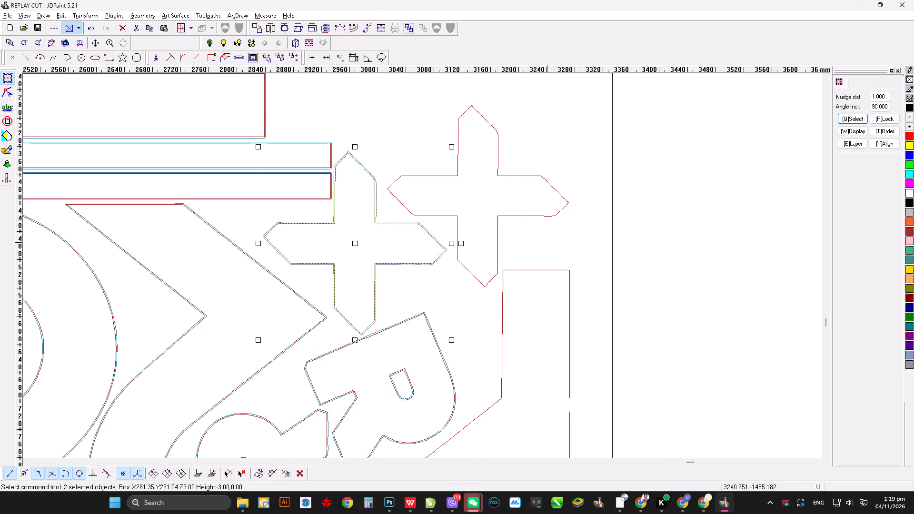